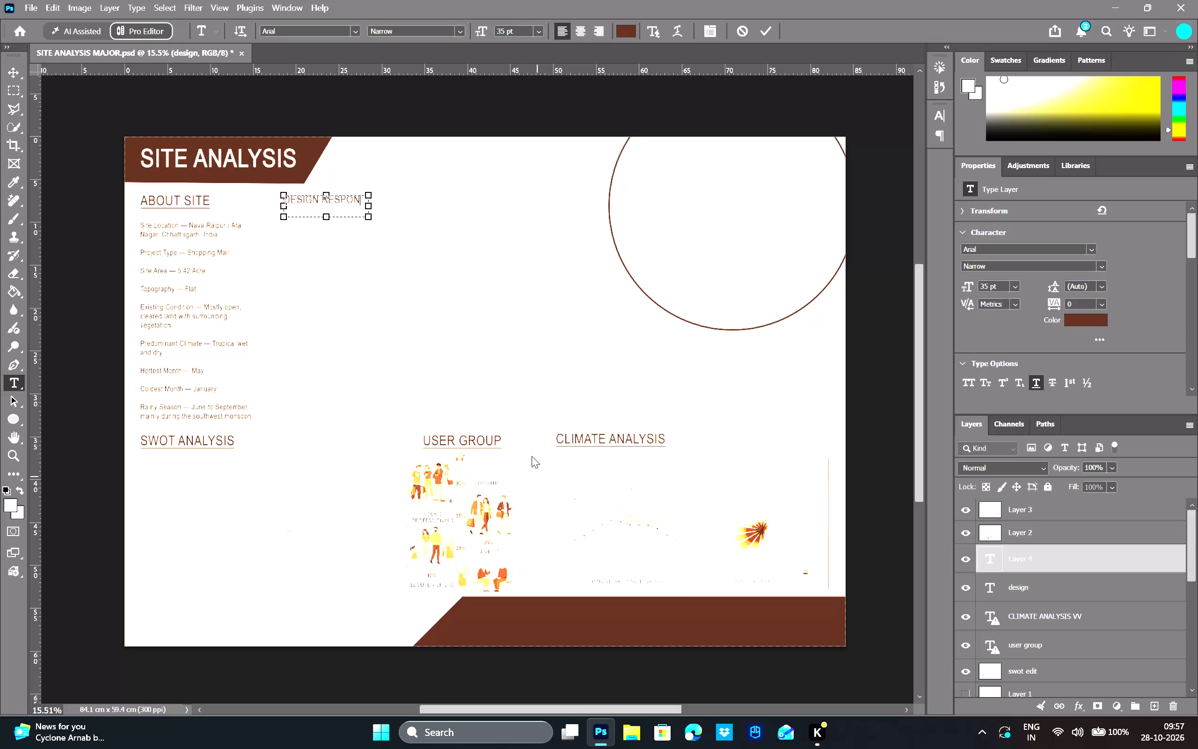
Search the computer for WhatsApp and open the app.
type("WH")
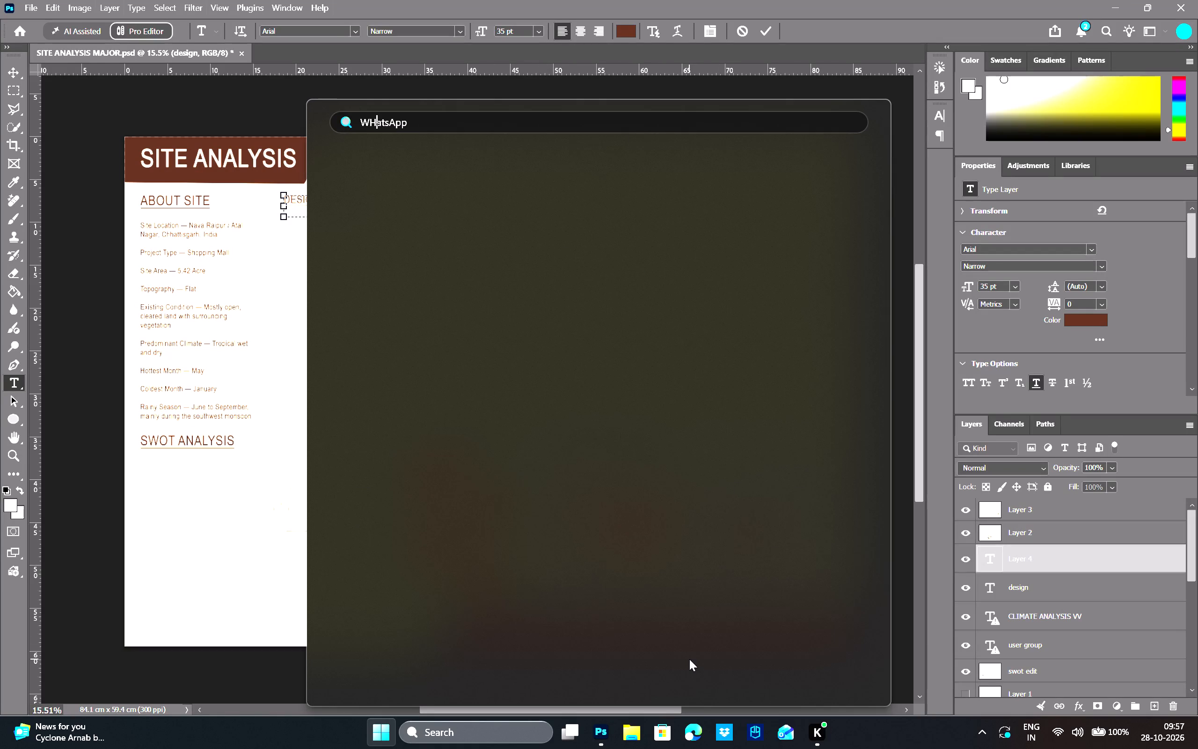
scroll(691, 659, "up", 1)
left_click(637, 332)
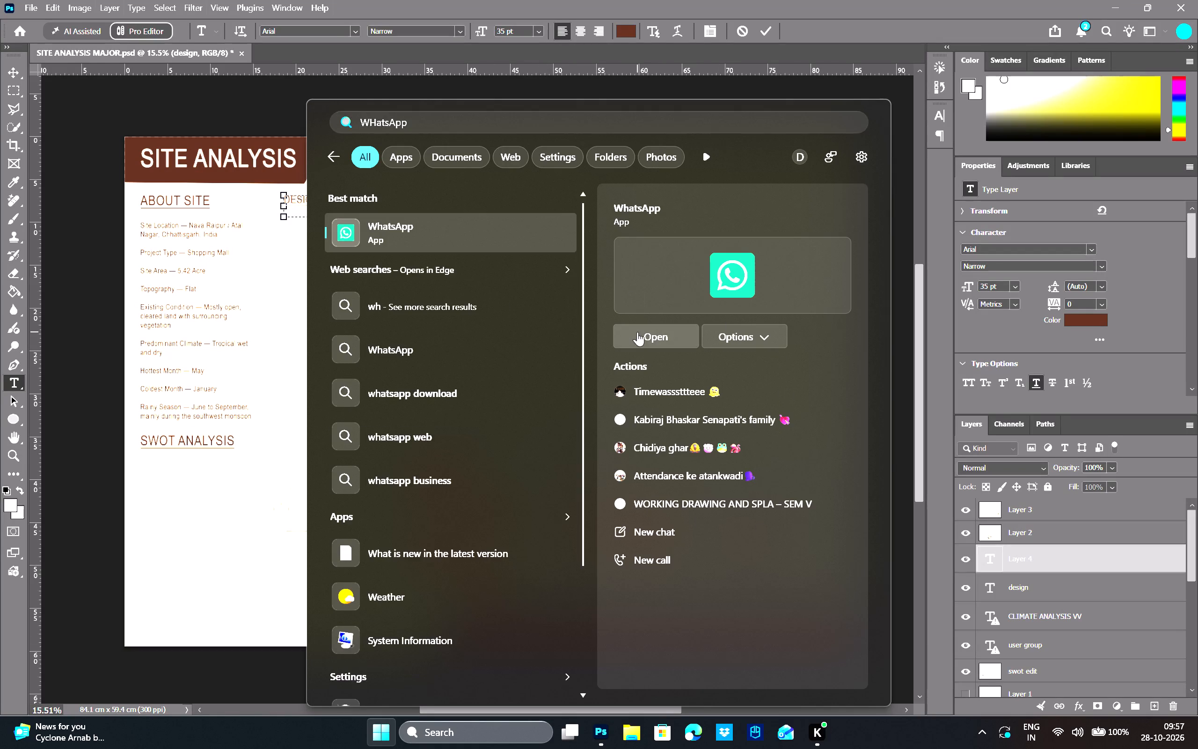
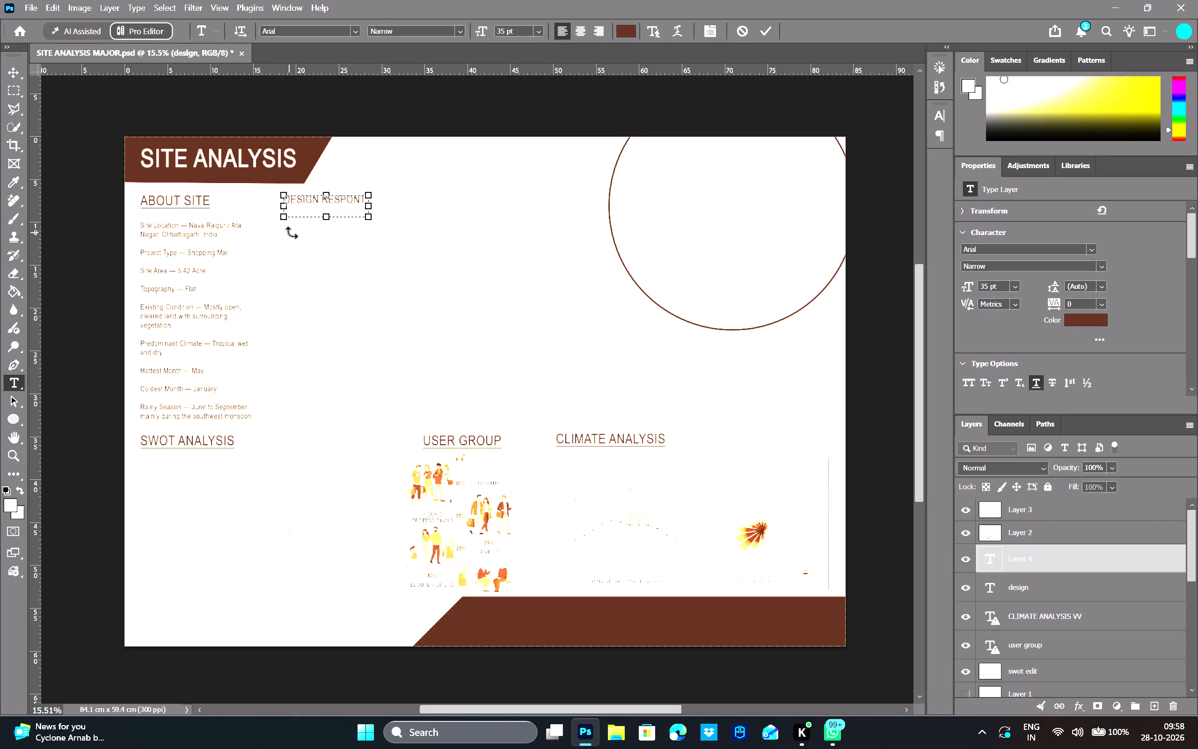
Finish editing the DESIGN RESPONT heading text.
left_click(284, 109)
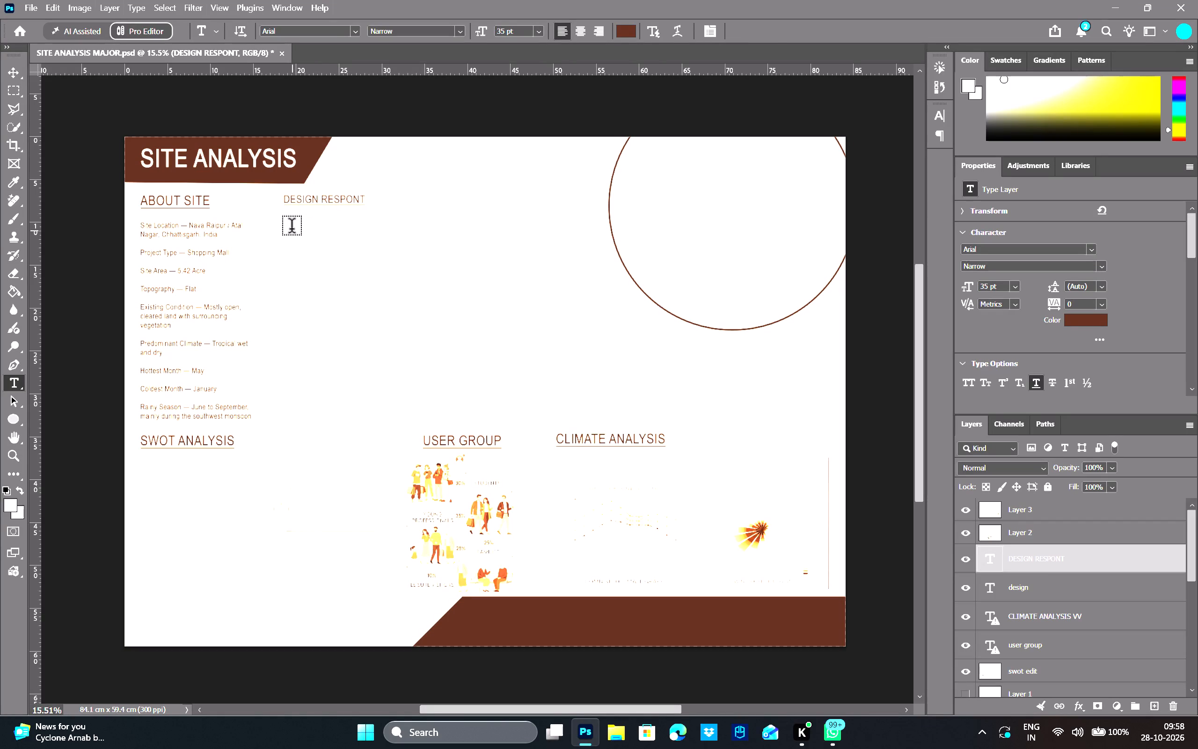
Draw a text box about 14.4 by 23.5 cm below the DESIGN RESPONT heading and paste the copied design response text into it.
key("t")
left_click_drag(280, 221, 399, 421)
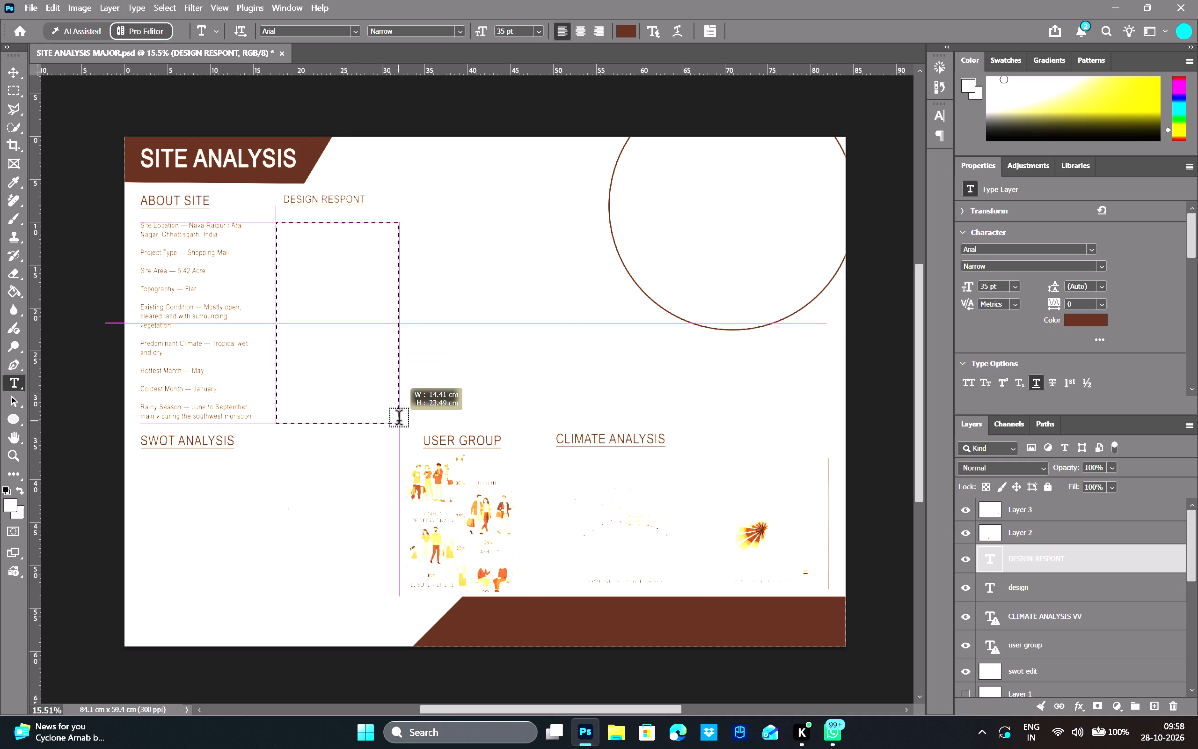
left_click_drag(399, 421, 391, 421)
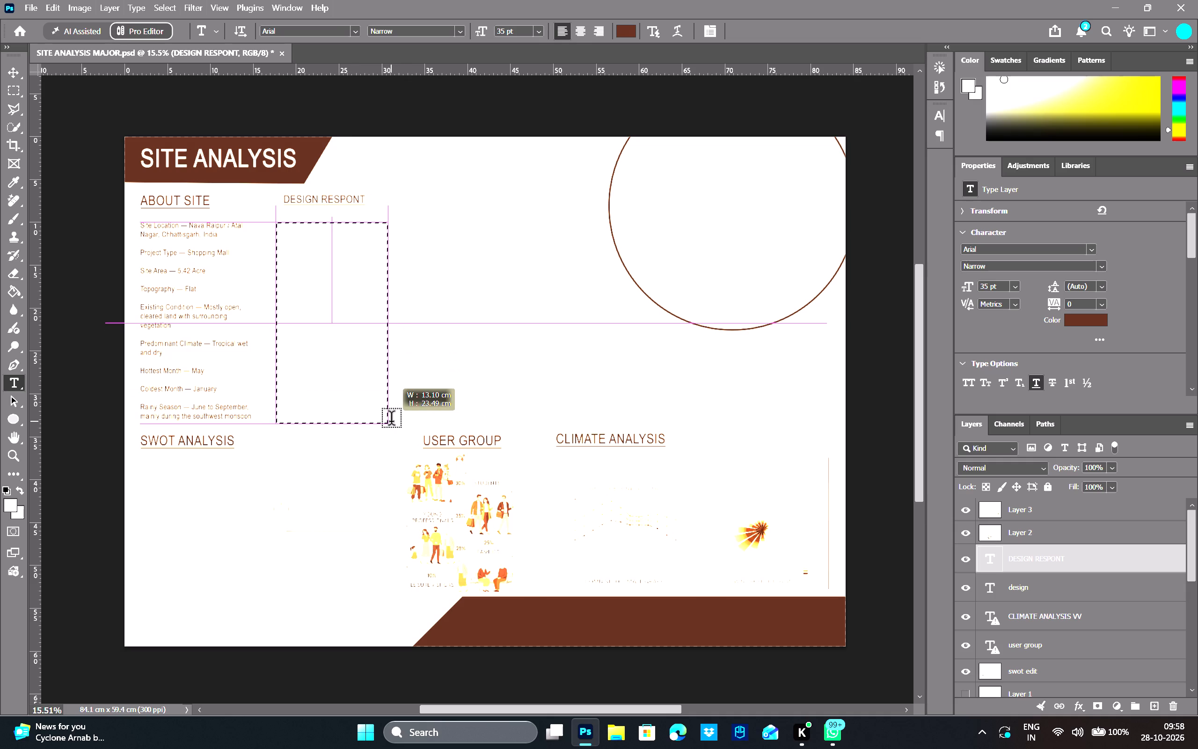
left_click_drag(391, 421, 392, 421)
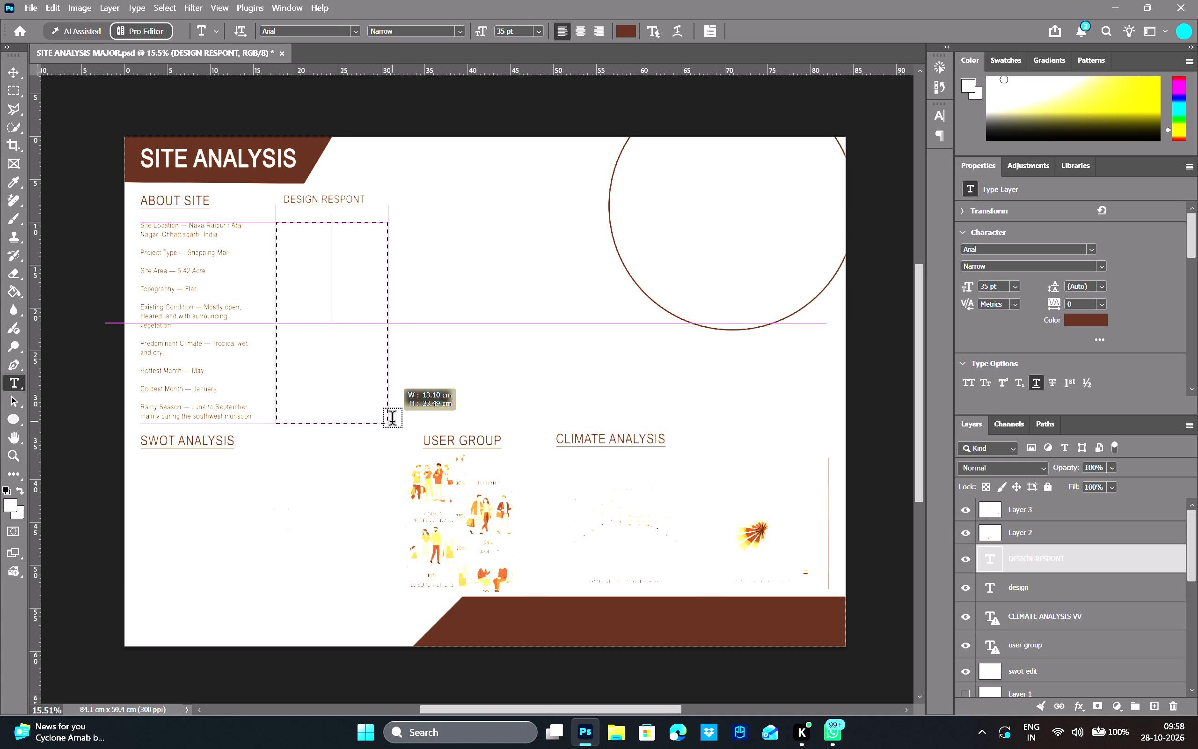
left_click_drag(392, 421, 400, 422)
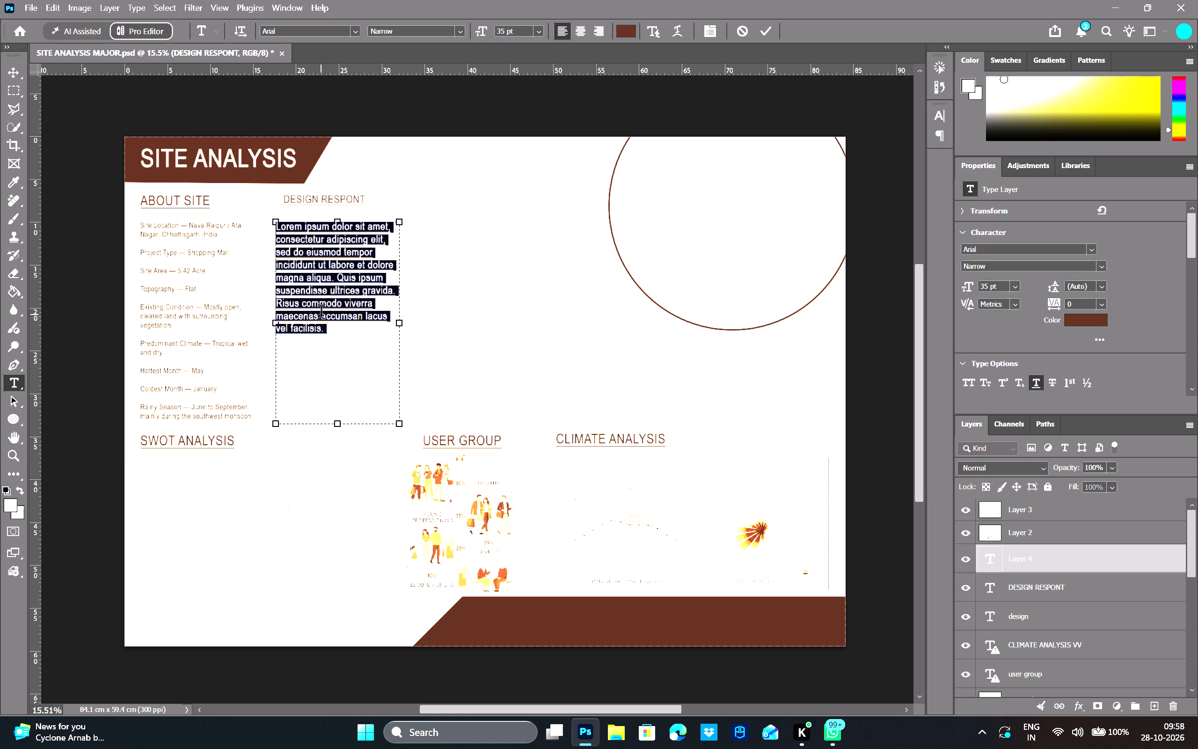
key("BackSpace")
key("ctrl+v")
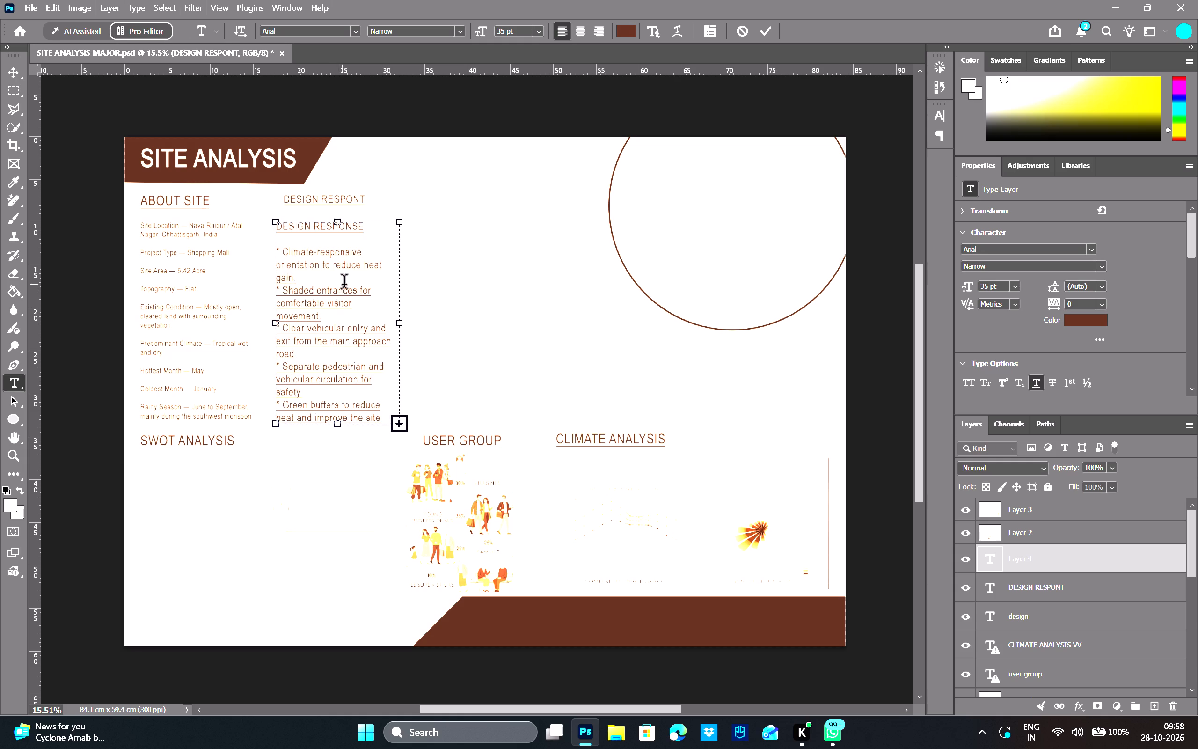
left_click(373, 101)
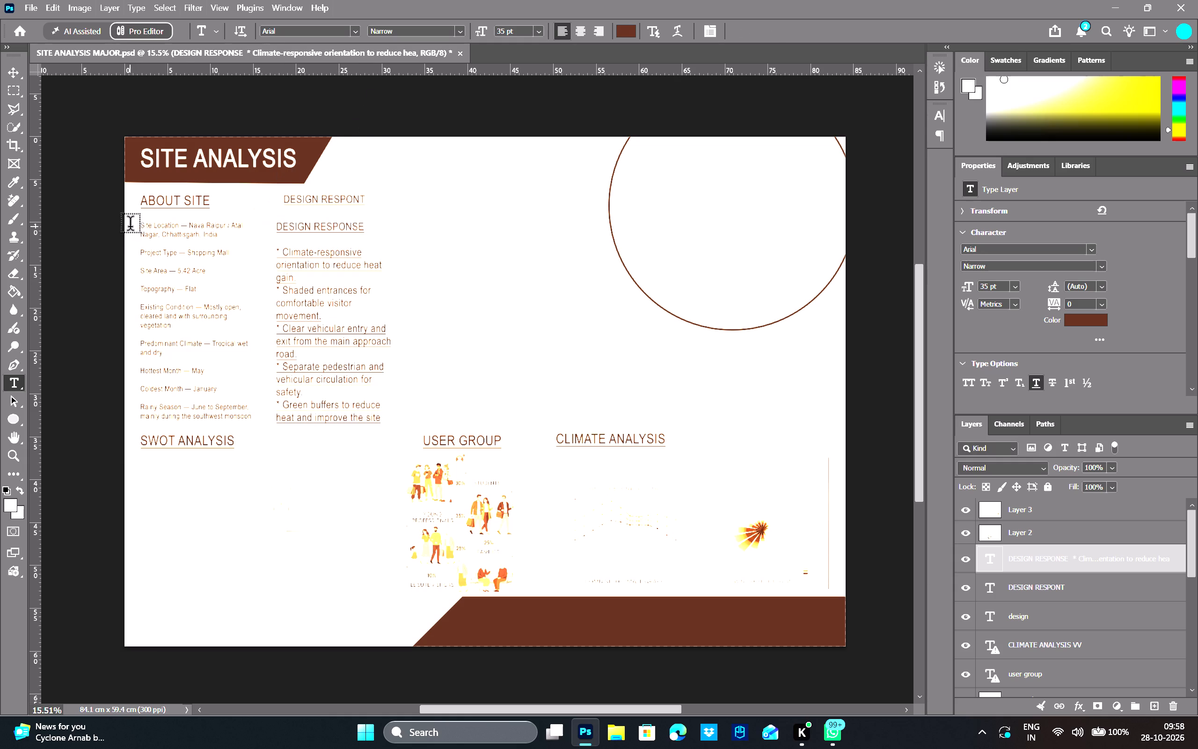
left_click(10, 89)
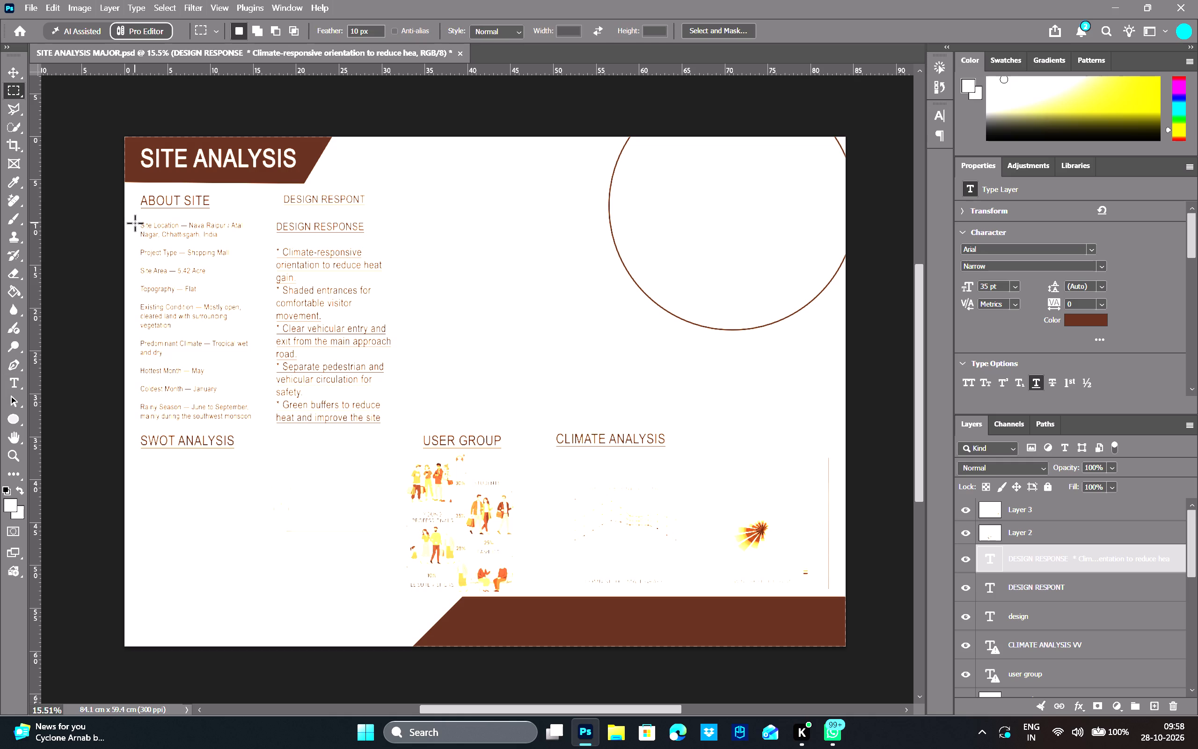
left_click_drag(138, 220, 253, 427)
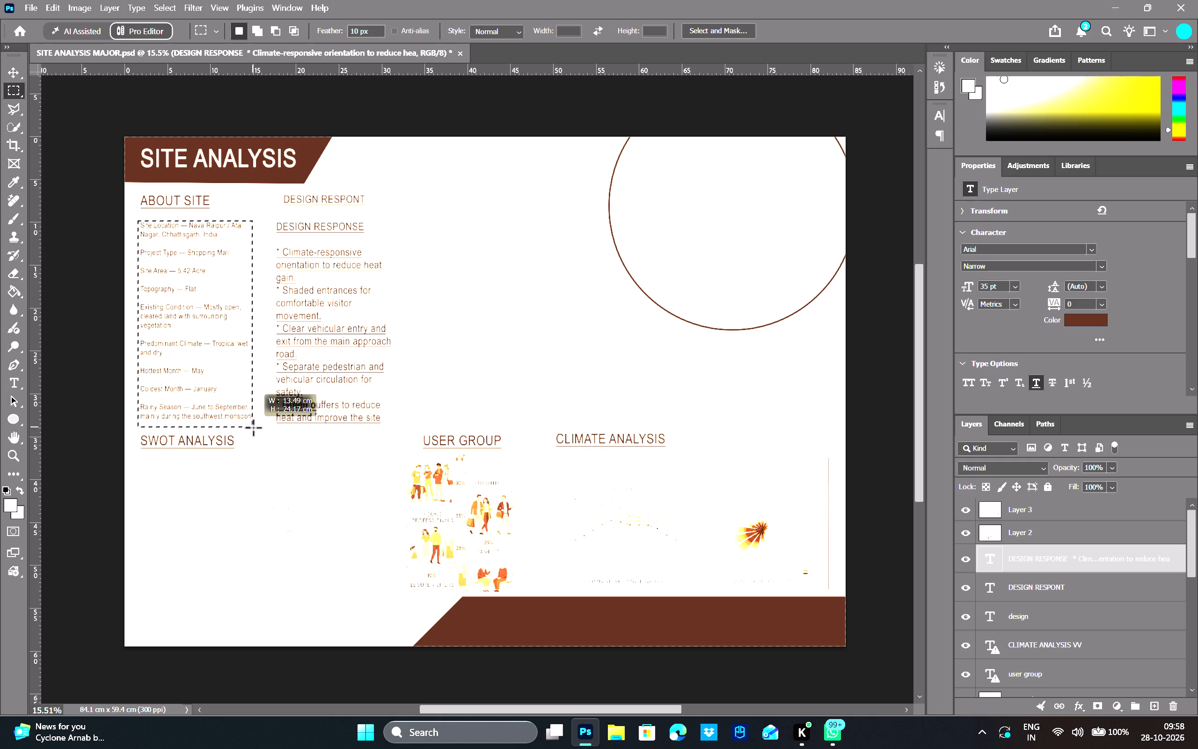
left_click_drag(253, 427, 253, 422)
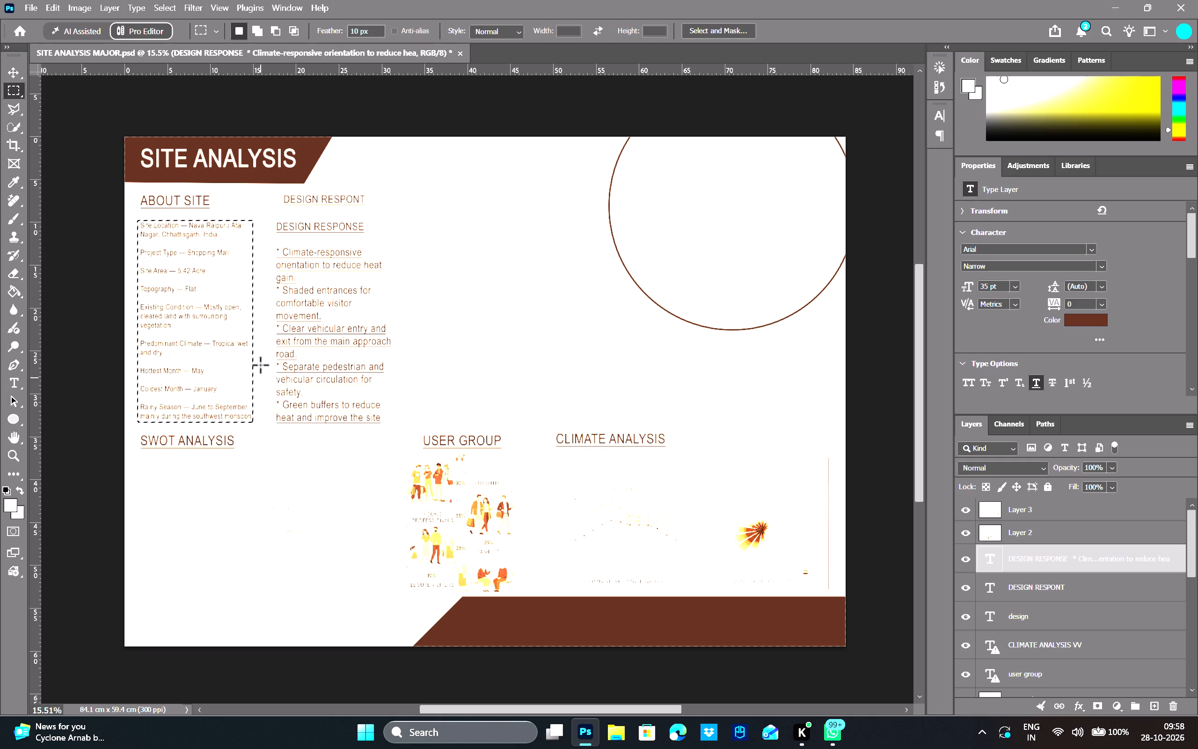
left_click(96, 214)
Check the font size used by the Site Location text layer under ABOUT SITE.
scroll(1069, 641, "down", 2)
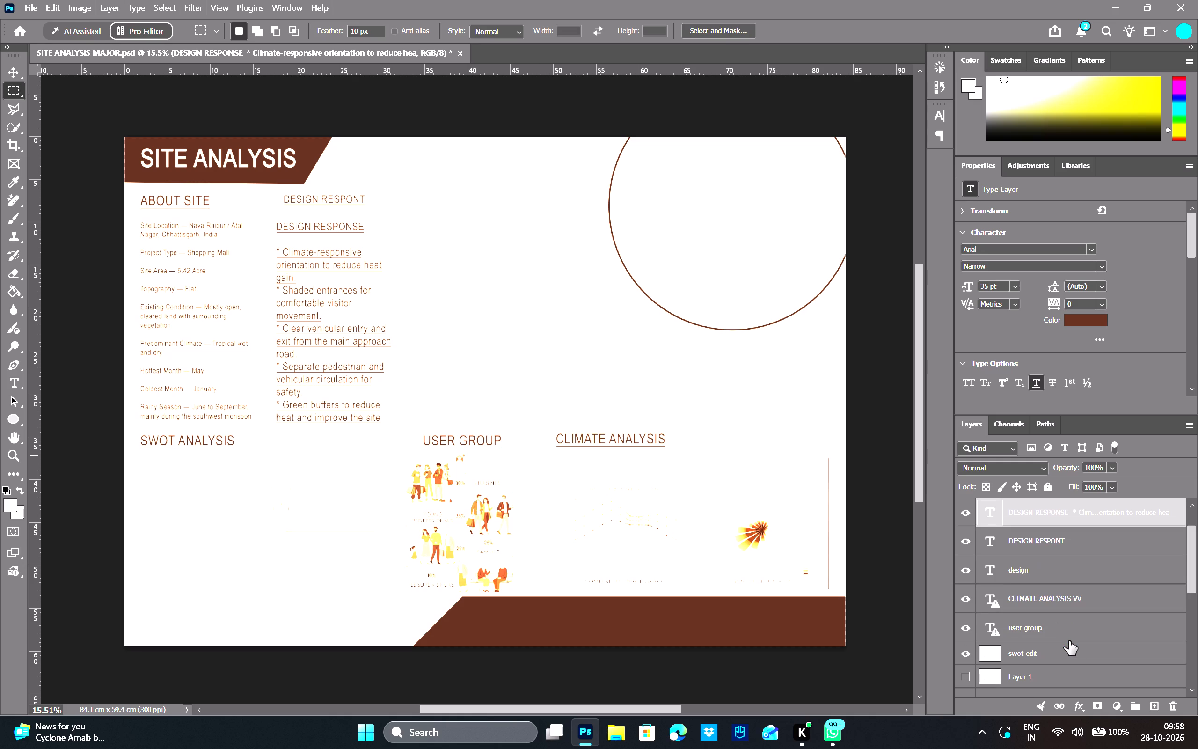
scroll(1064, 591, "down", 1)
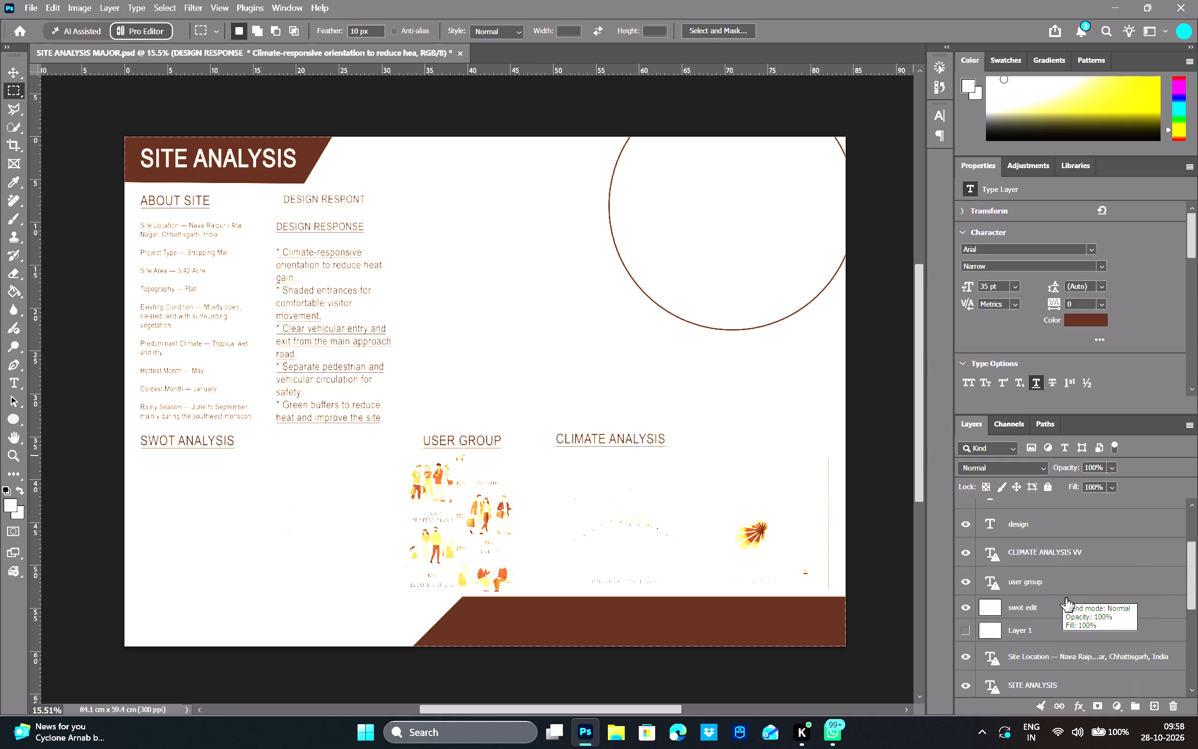
scroll(1066, 598, "down", 3)
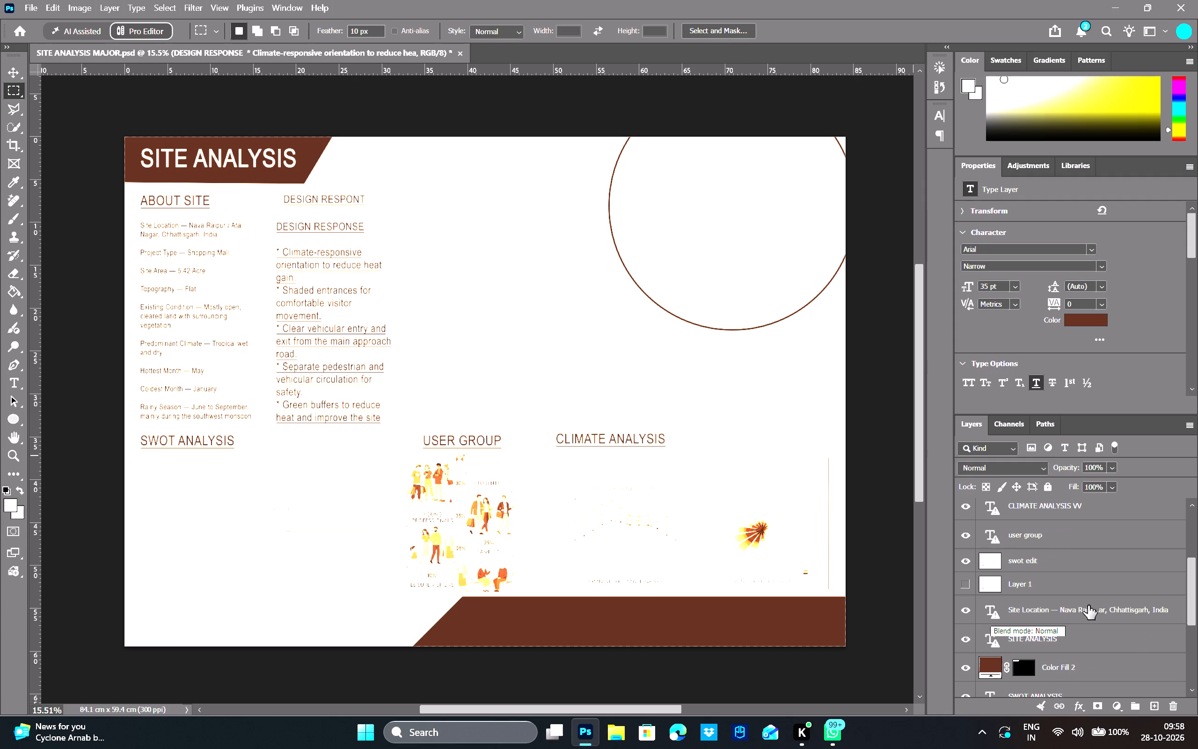
left_click(1088, 605)
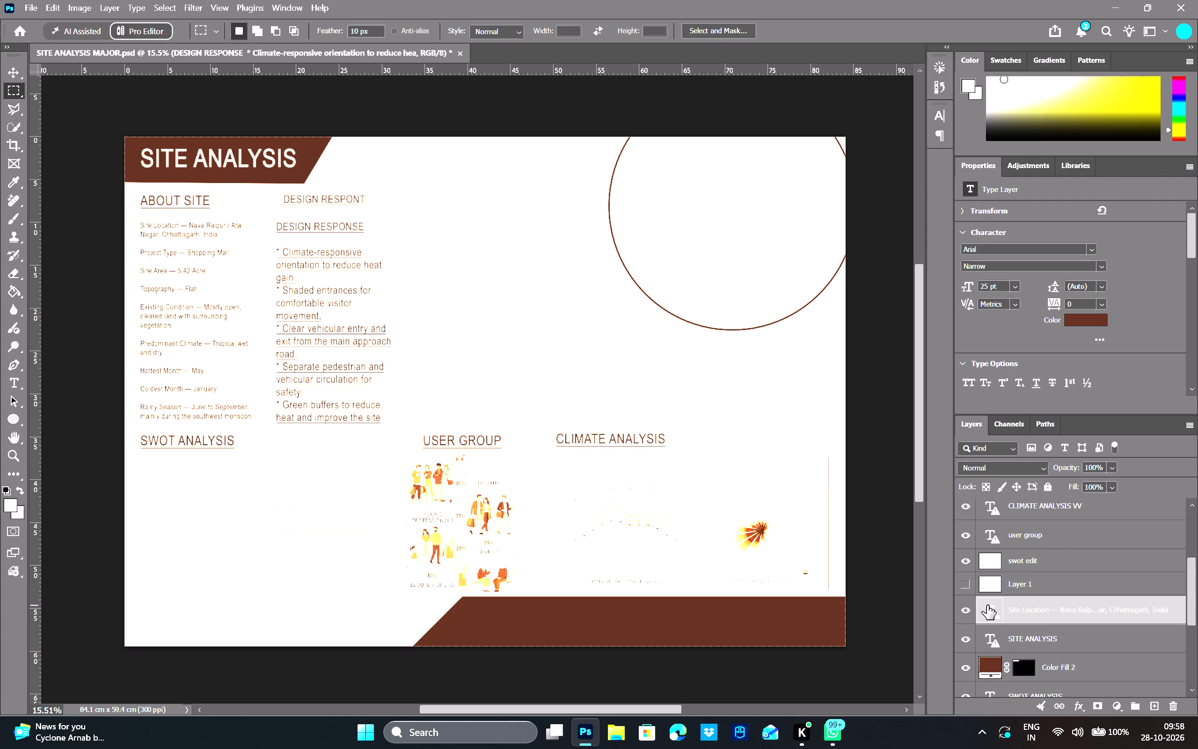
left_click(1026, 638)
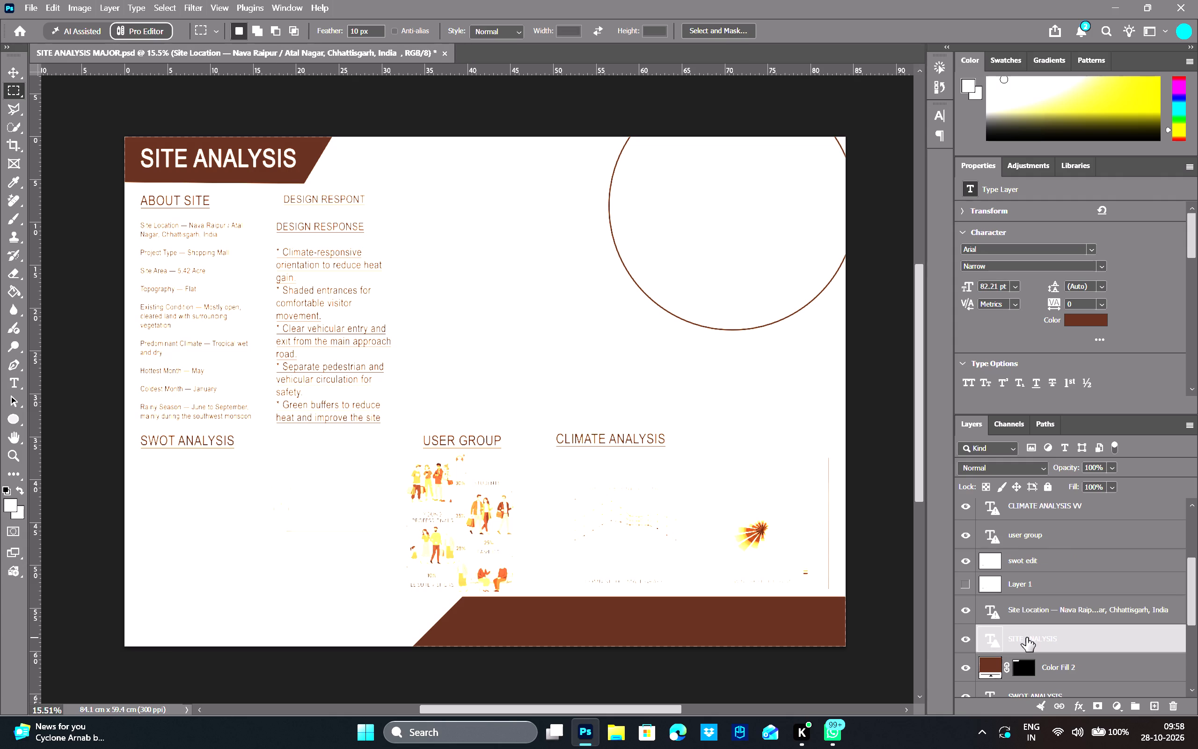
left_click(1028, 610)
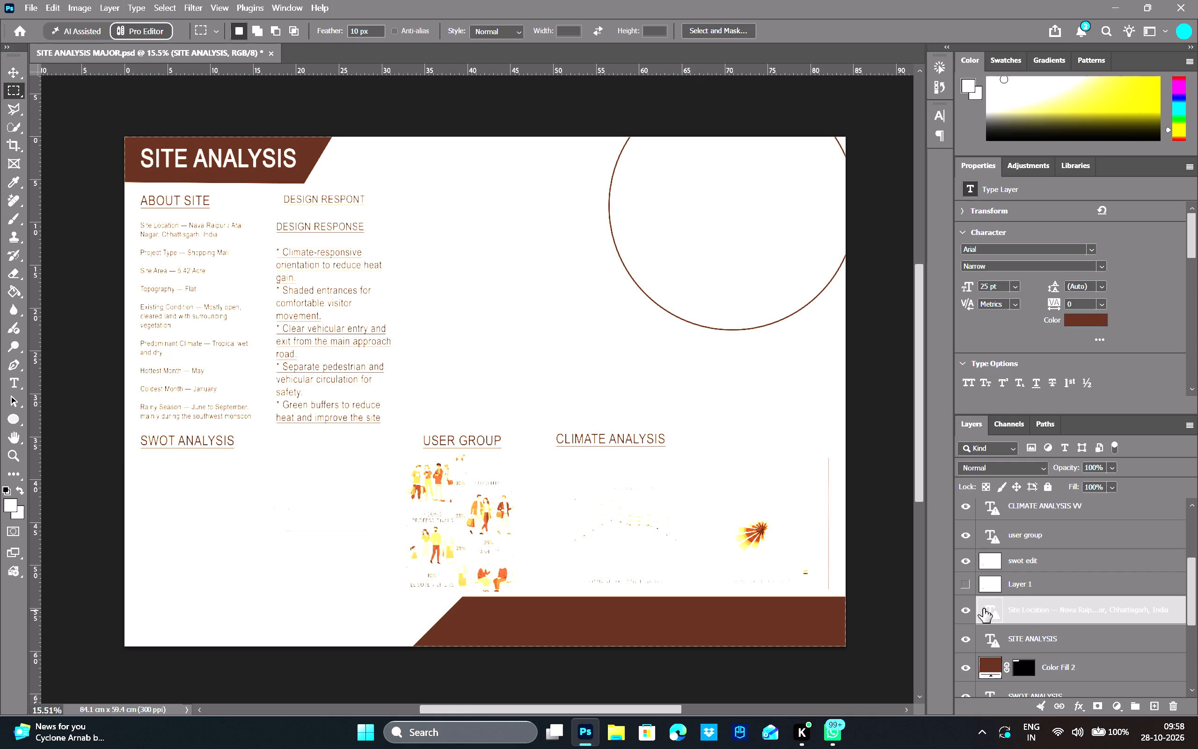
double_click(986, 607)
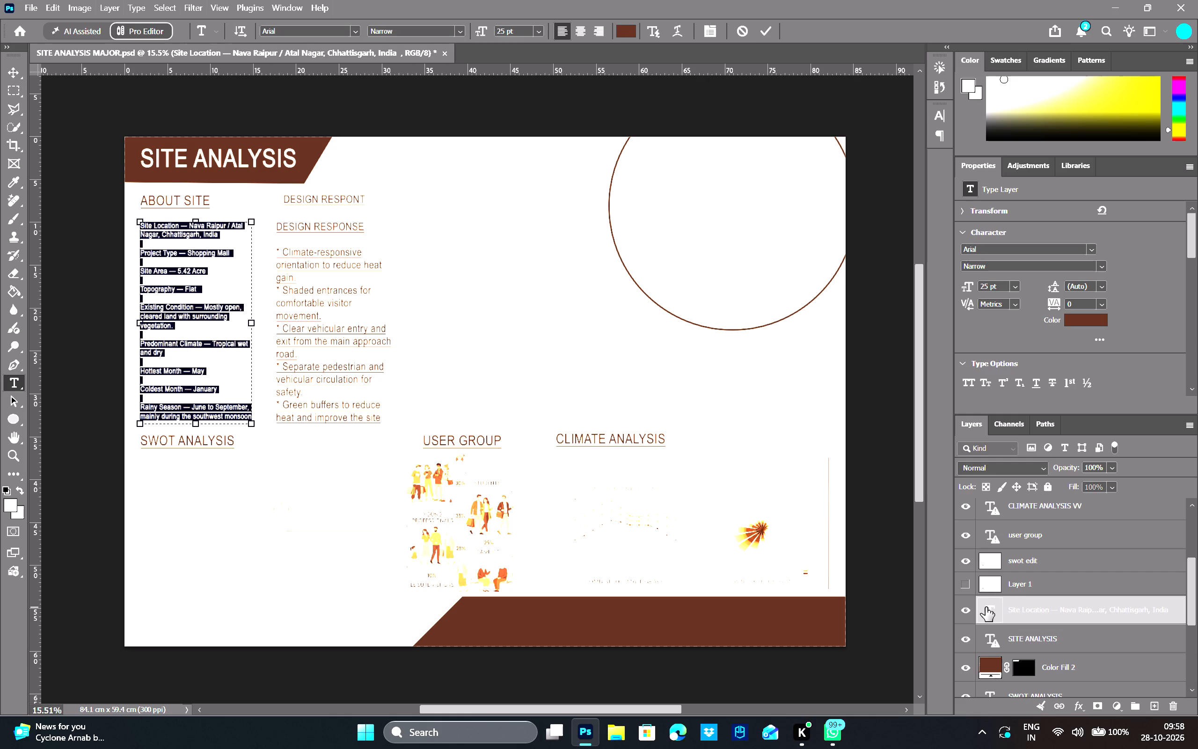
Set the font size of the pasted DESIGN RESPONSE text layer to 25 pt.
scroll(1029, 565, "up", 14)
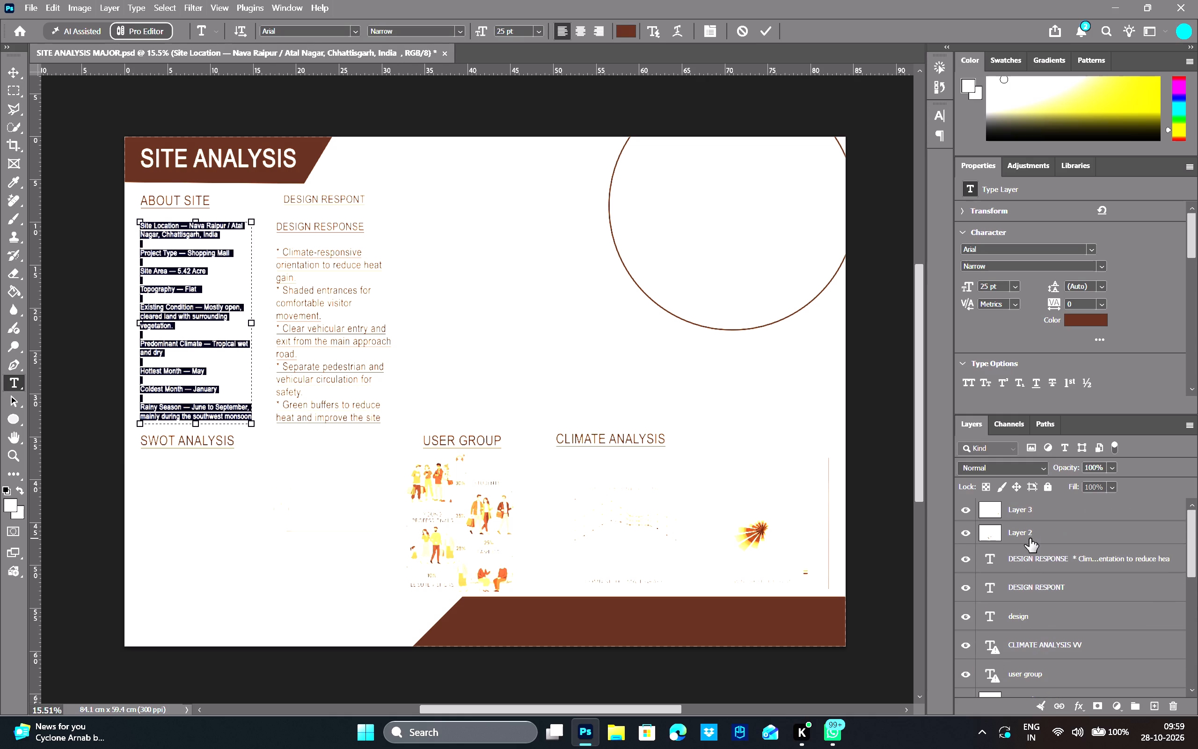
scroll(1030, 538, "up", 6)
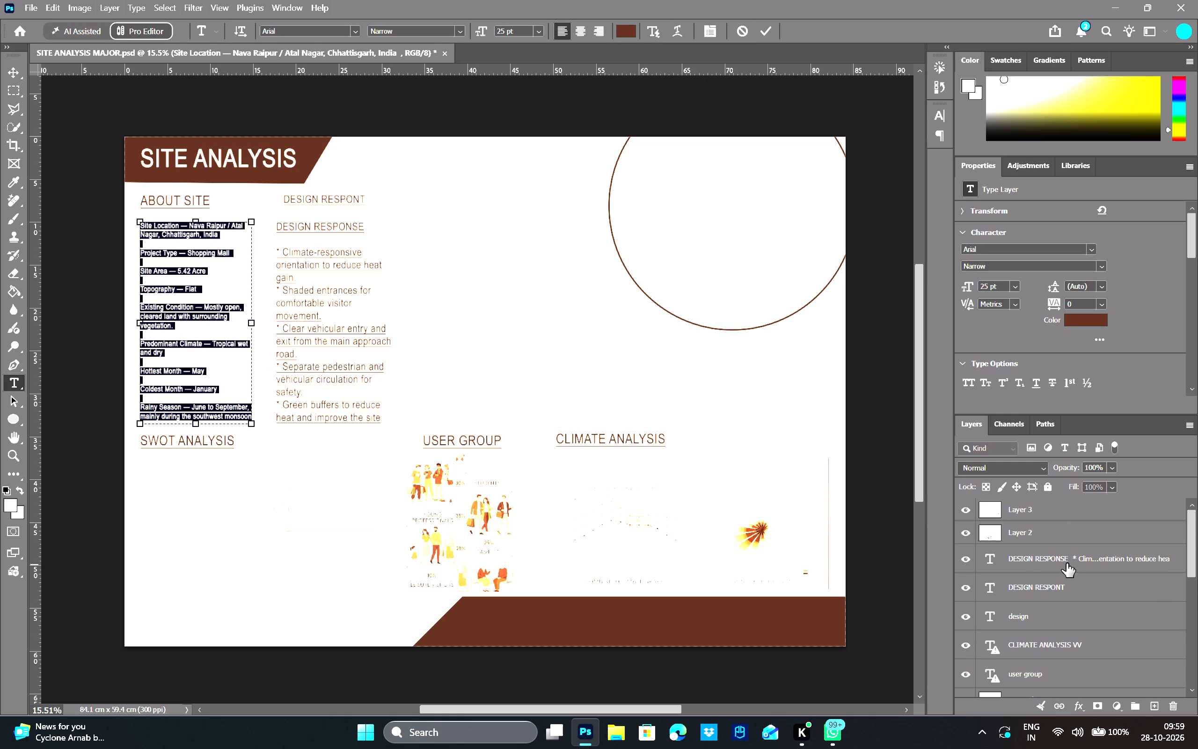
left_click(1066, 558)
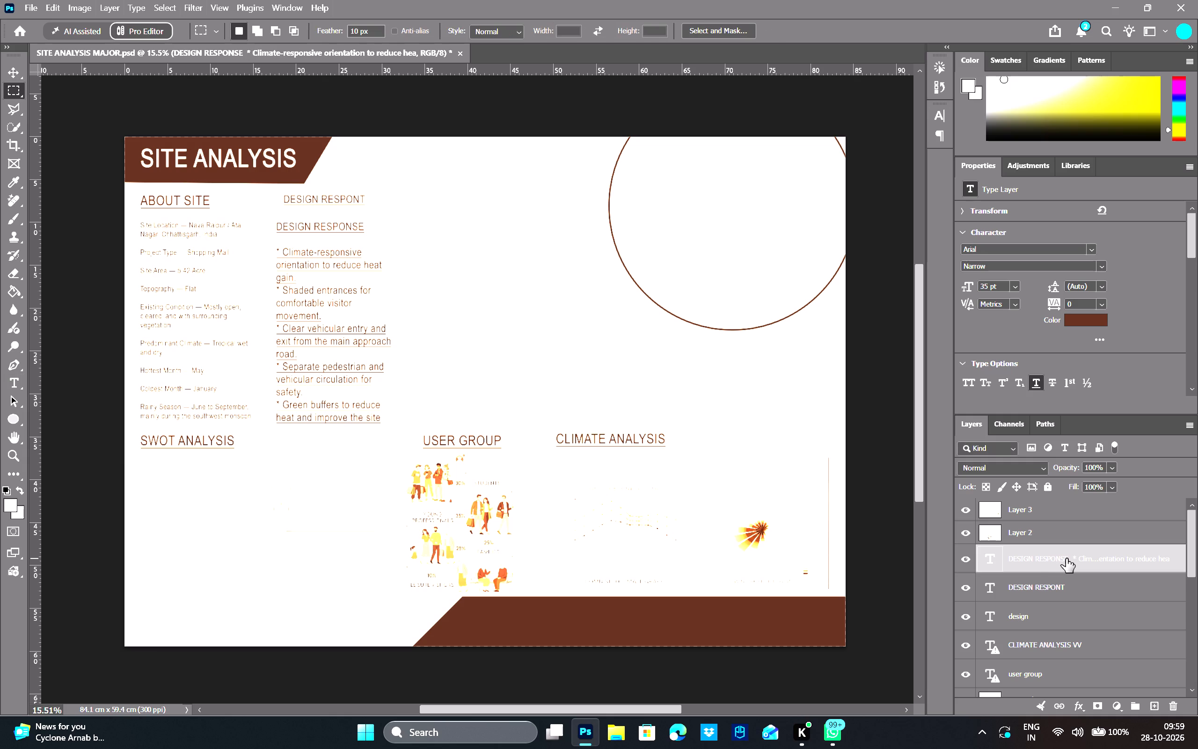
double_click(986, 558)
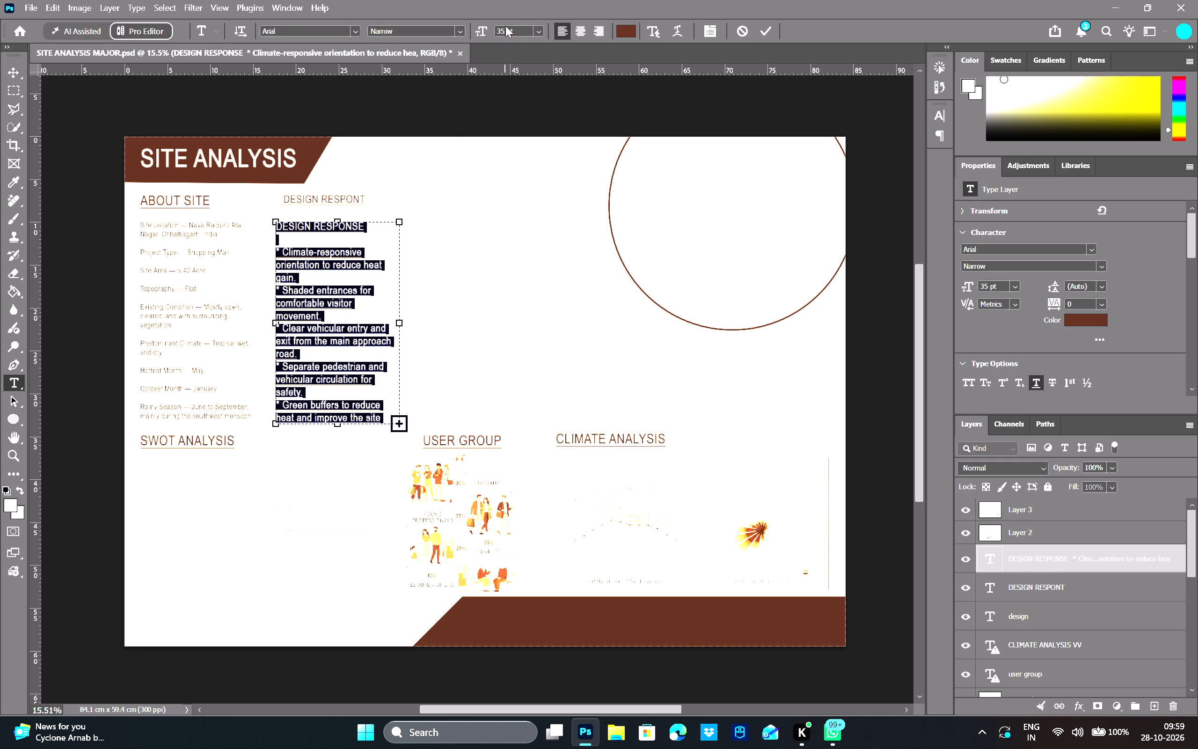
left_click_drag(505, 31, 468, 38)
key("BackSpace")
type("25")
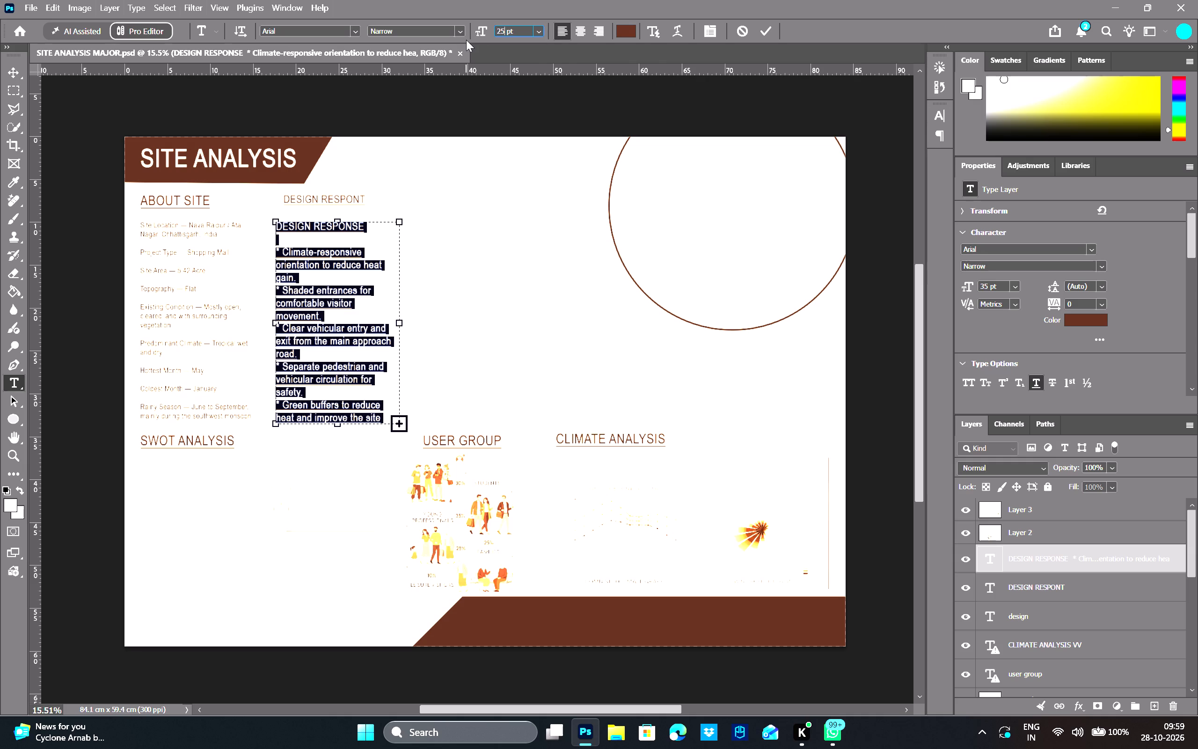
left_click(770, 28)
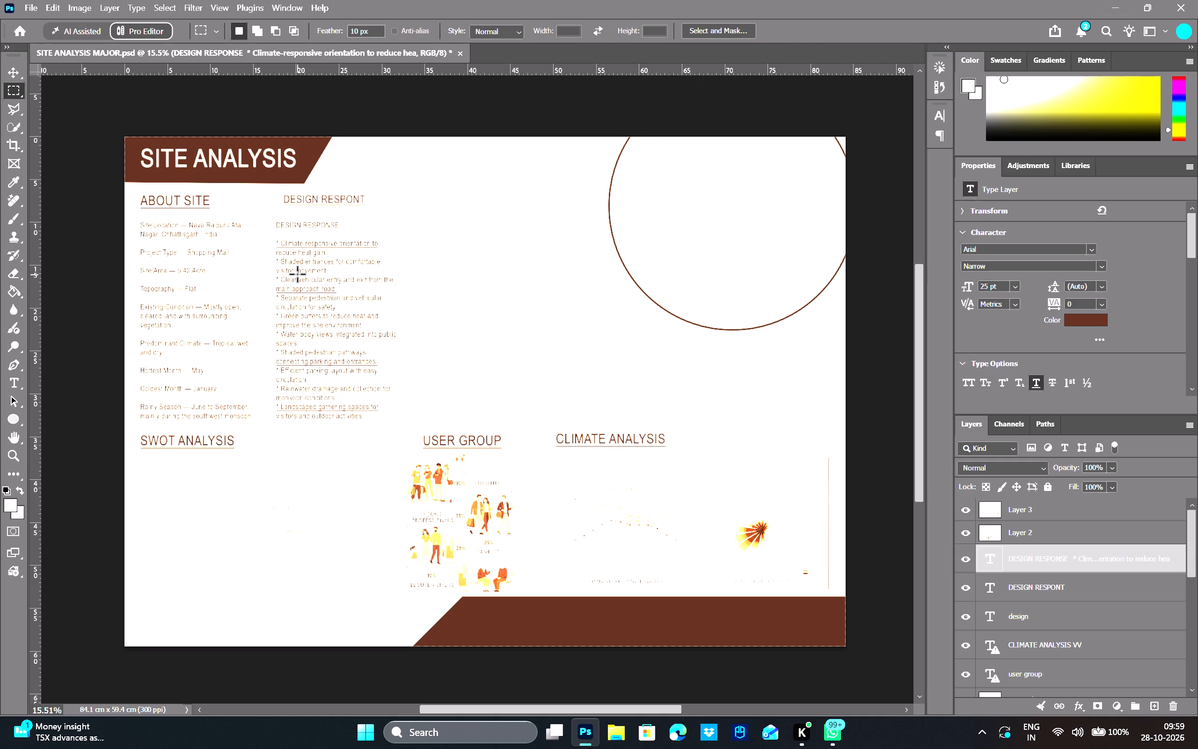
Remove the underline and faux bold from all of the pasted design response text.
double_click(989, 551)
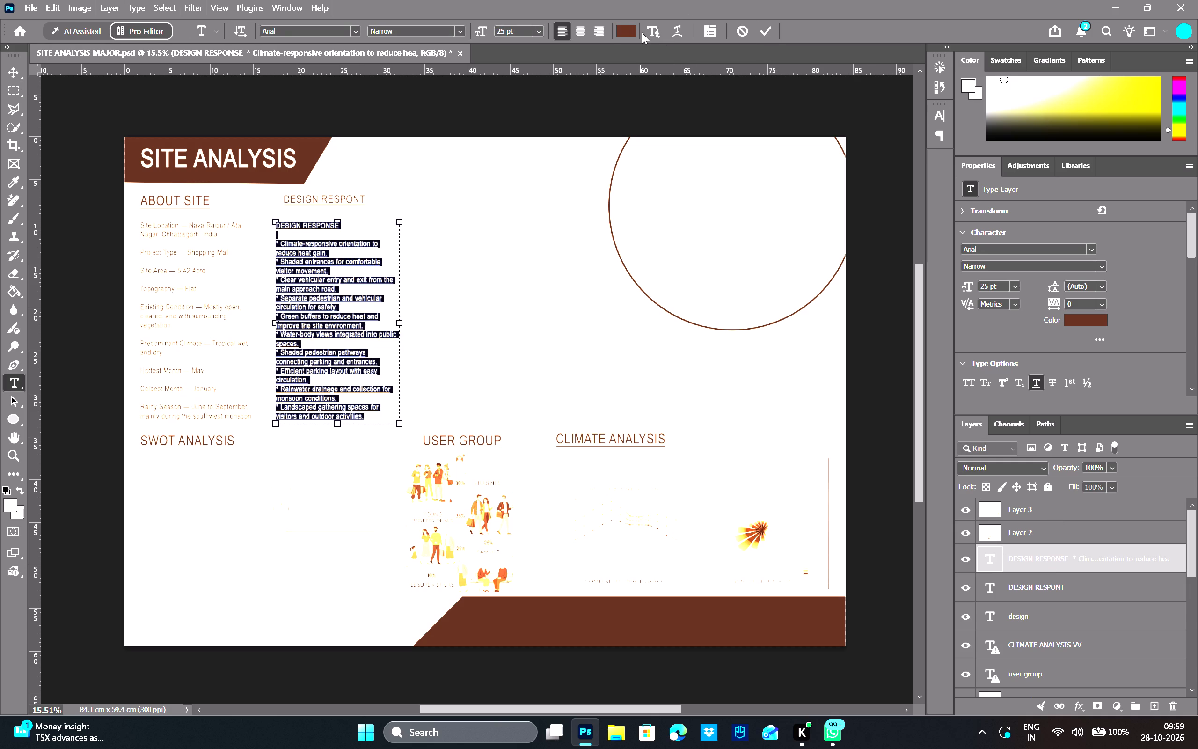
left_click(715, 32)
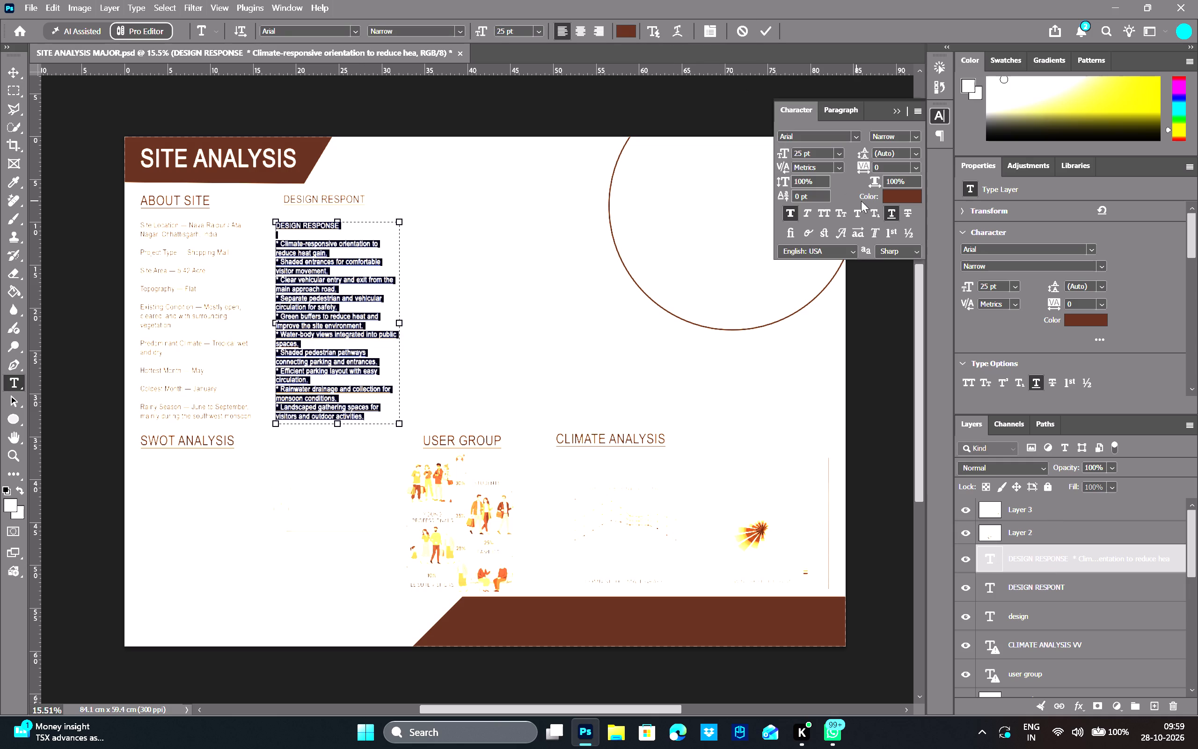
left_click(894, 213)
left_click(791, 207)
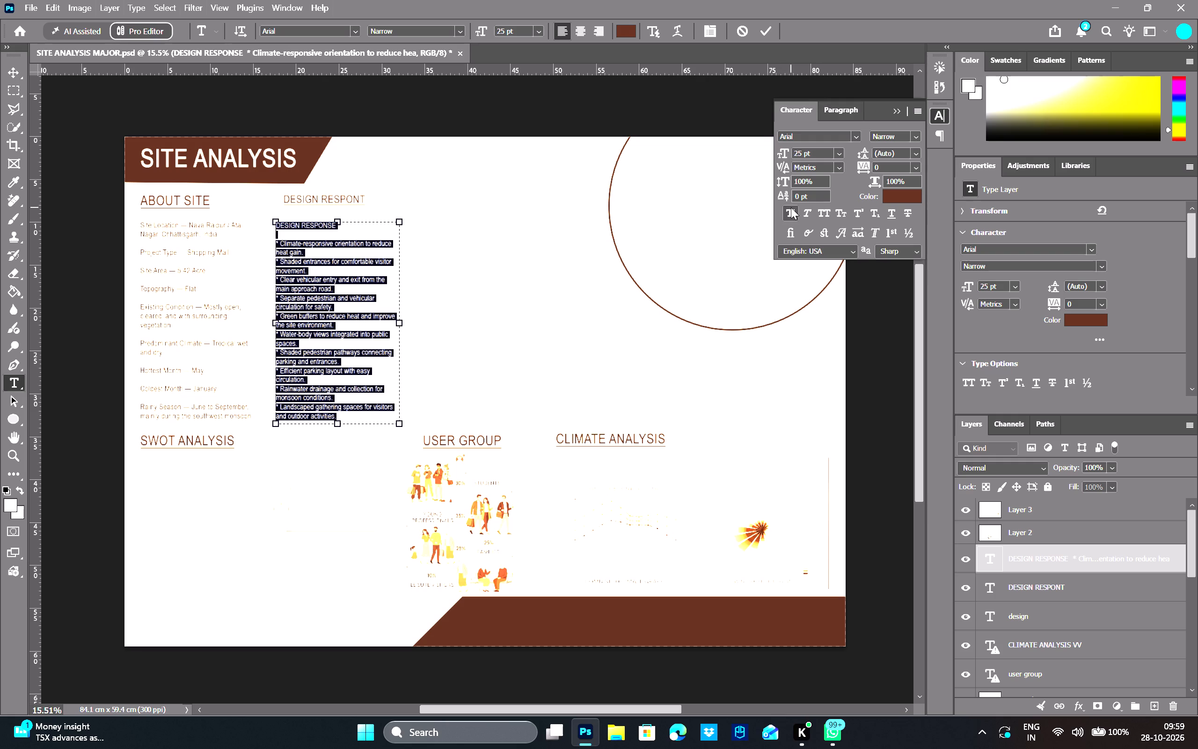
left_click(742, 107)
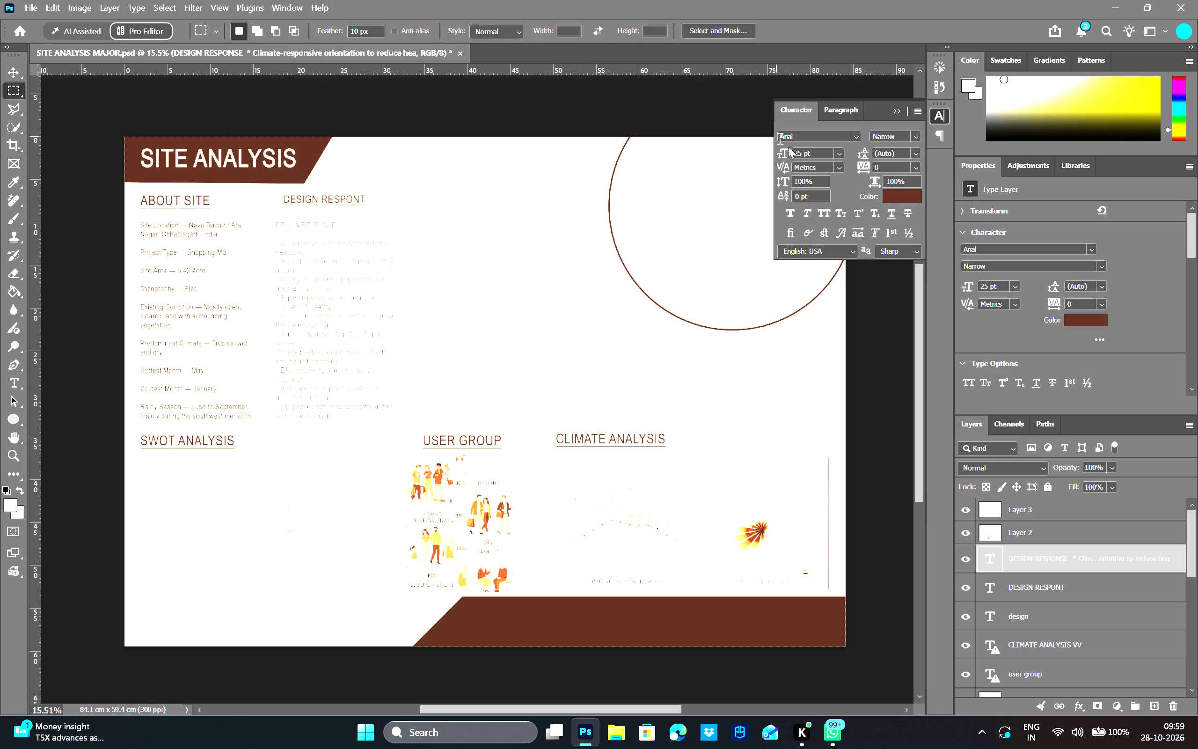
Turn faux bold back on for the design response text layer and close the character settings.
left_click(795, 212)
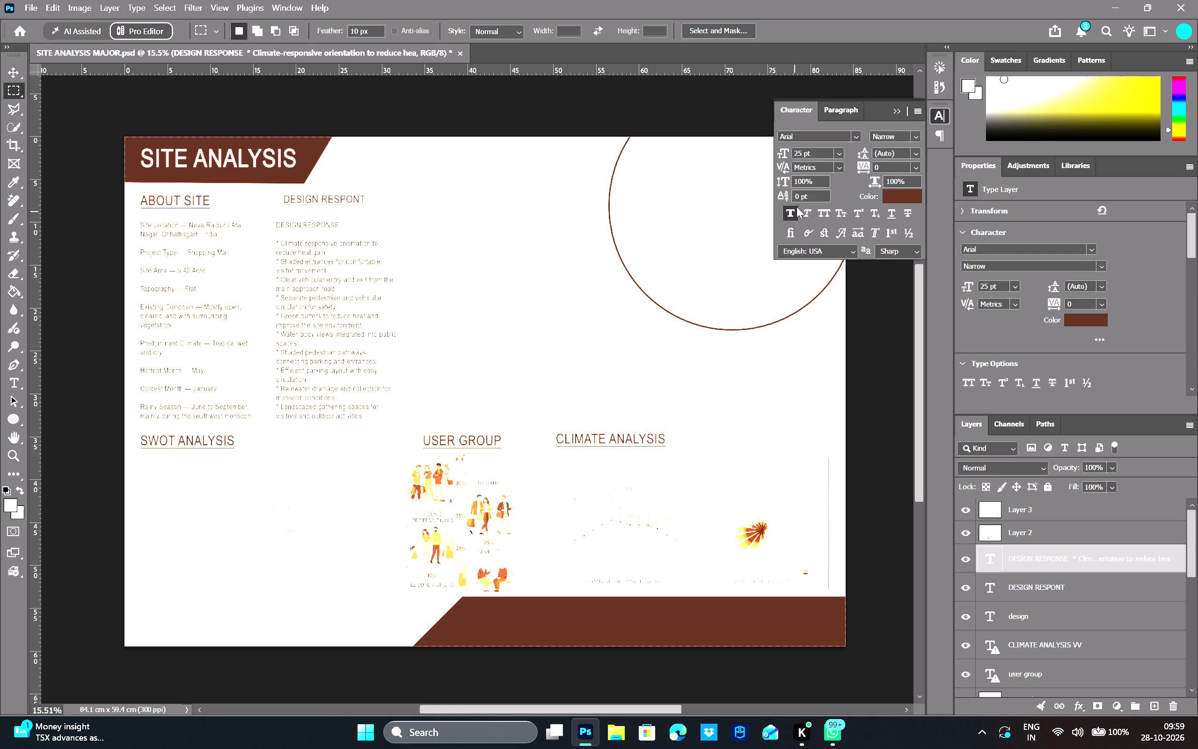
left_click(761, 95)
left_click(752, 103)
left_click(891, 109)
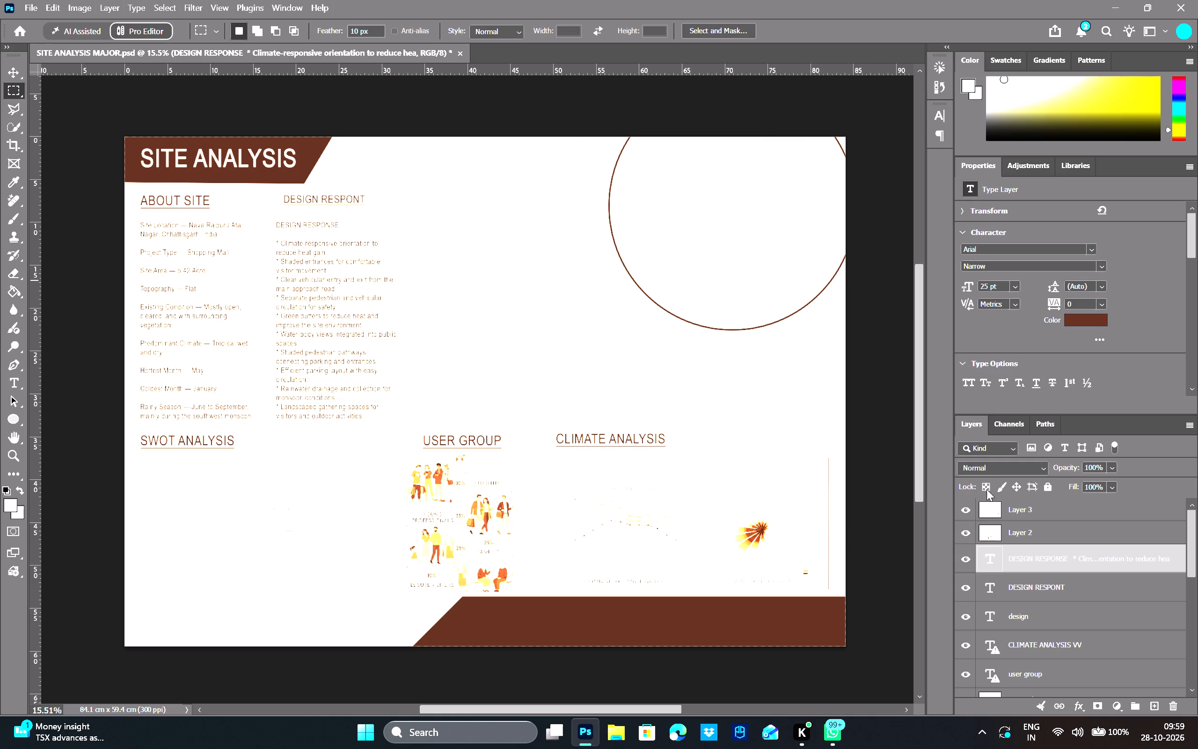
Delete the duplicate DESIGN RESPONSE title line at the start of the pasted text.
double_click(984, 555)
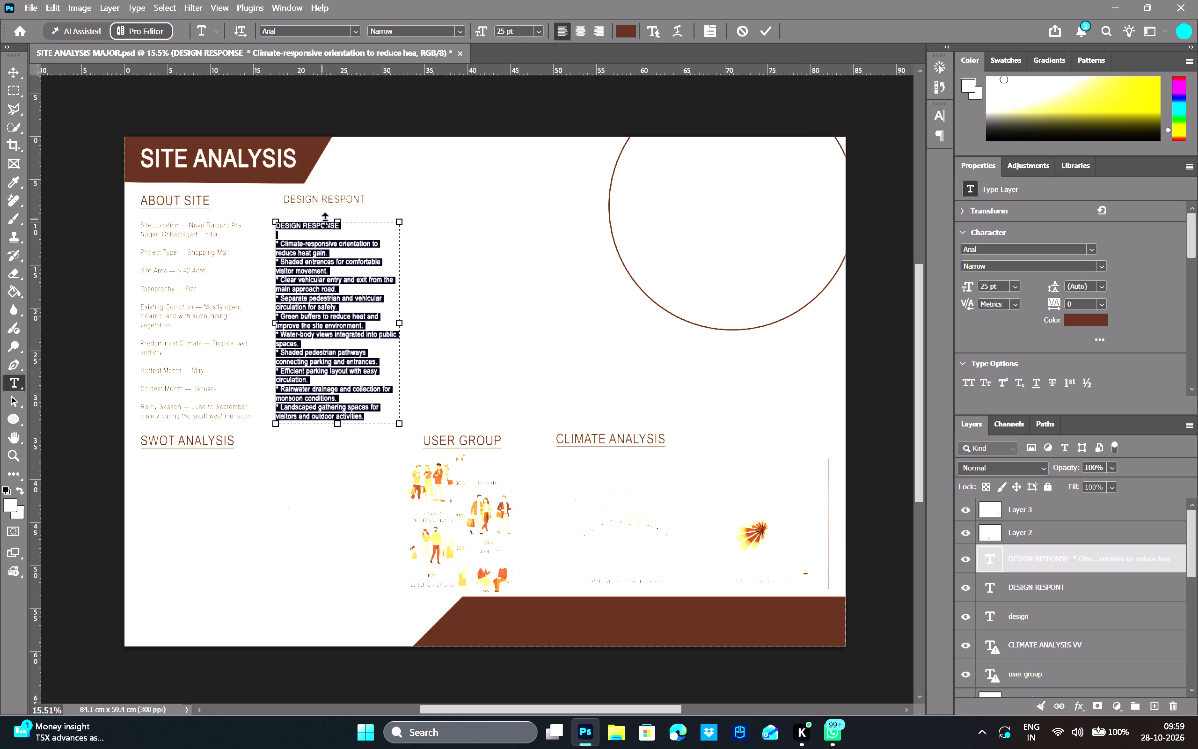
left_click(347, 228)
key("BackSpace")
key("BackSpace")
key("BackSpace")
key("BackSpace")
key("BackSpace")
key("BackSpace")
key("BackSpace")
key("BackSpace")
key("BackSpace")
key("BackSpace")
key("BackSpace")
key("BackSpace")
key("BackSpace")
key("BackSpace")
key("BackSpace")
key("BackSpace")
key("BackSpace")
key("BackSpace")
key("BackSpace")
key("BackSpace")
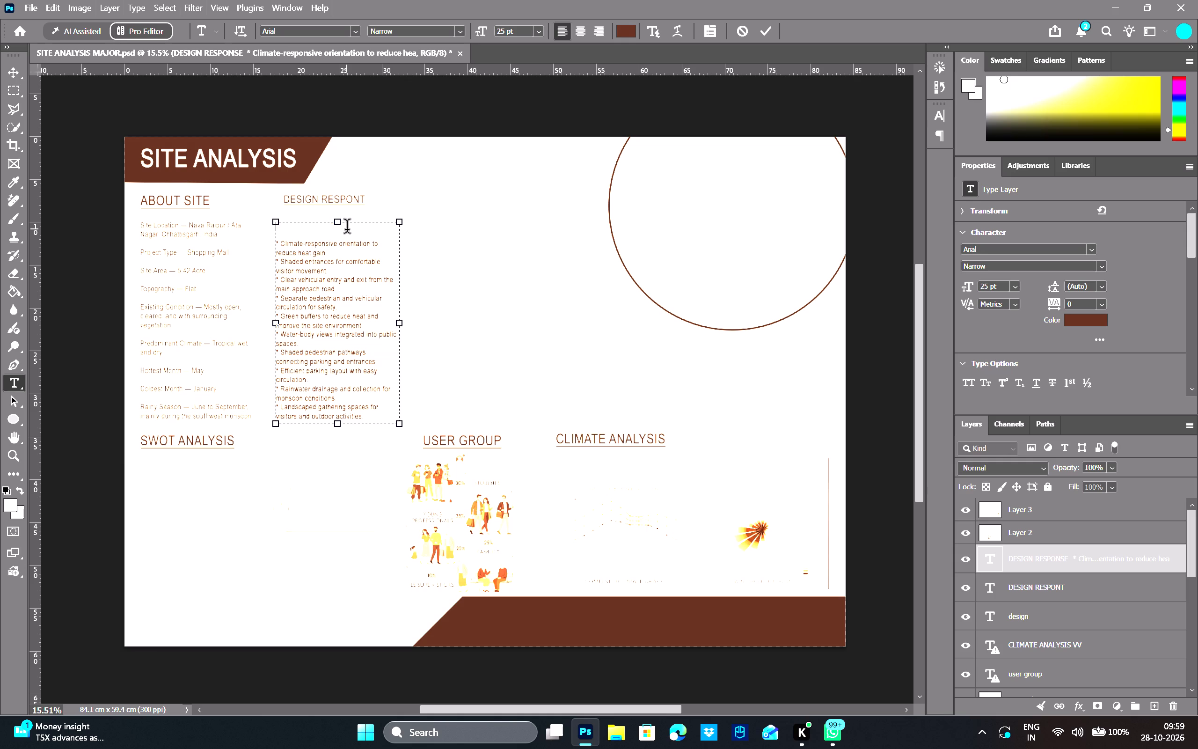
key("BackSpace")
Insert a blank line after the design response bullet on climate-responsive orientation to reduce heat gain.
key("Down")
key("Down")
key("Right")
key("Right")
key("Right")
key("Right")
key("Right")
key("Right")
key("Down")
key("Right")
key("Right")
key("Right")
key("Right")
key("Right")
key("Right")
key("Right")
key("Right")
key("Right")
key("Right")
key("Right")
key("Right")
key("Return")
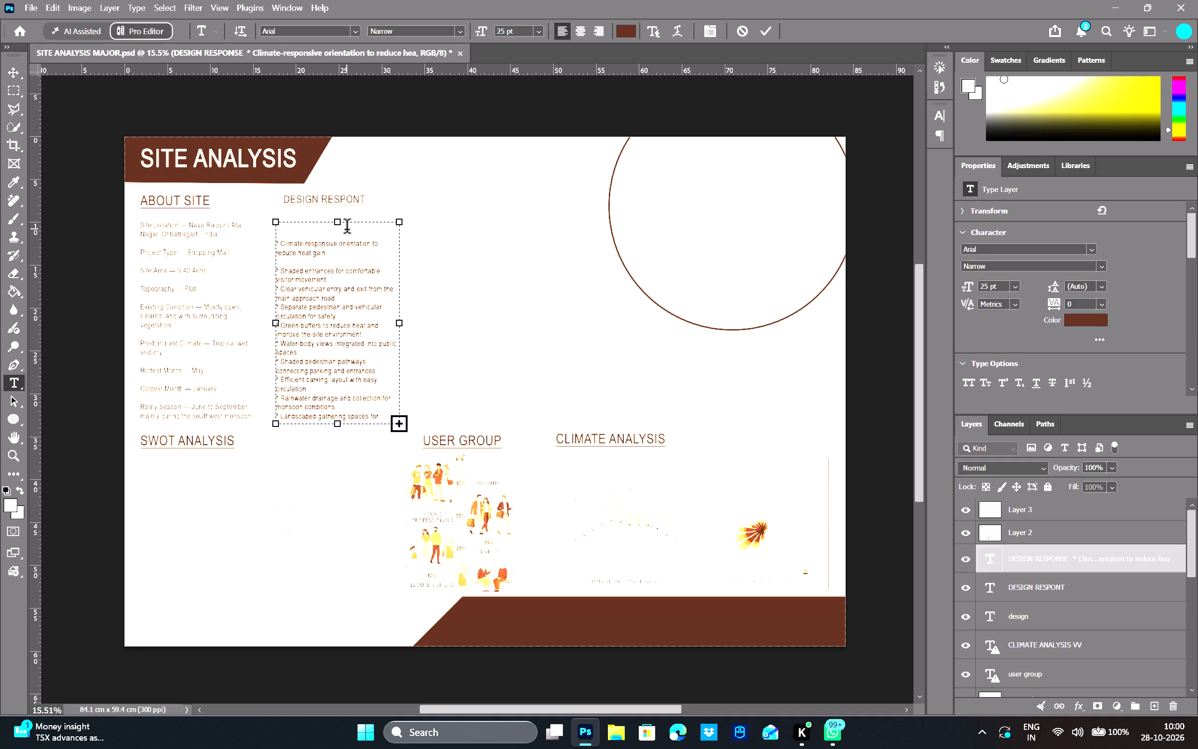
Insert a blank line after the bullet on shaded entrances for comfortable visitor movement.
key("Right")
key("Right")
key("Right")
key("Right")
key("Right")
key("Right")
key("Right")
key("Down")
key("Down")
key("Right")
key("Right")
key("Right")
key("Up")
key("Right")
key("Right")
key("Right")
key("Right")
key("Right")
key("Right")
key("Right")
key("Return")
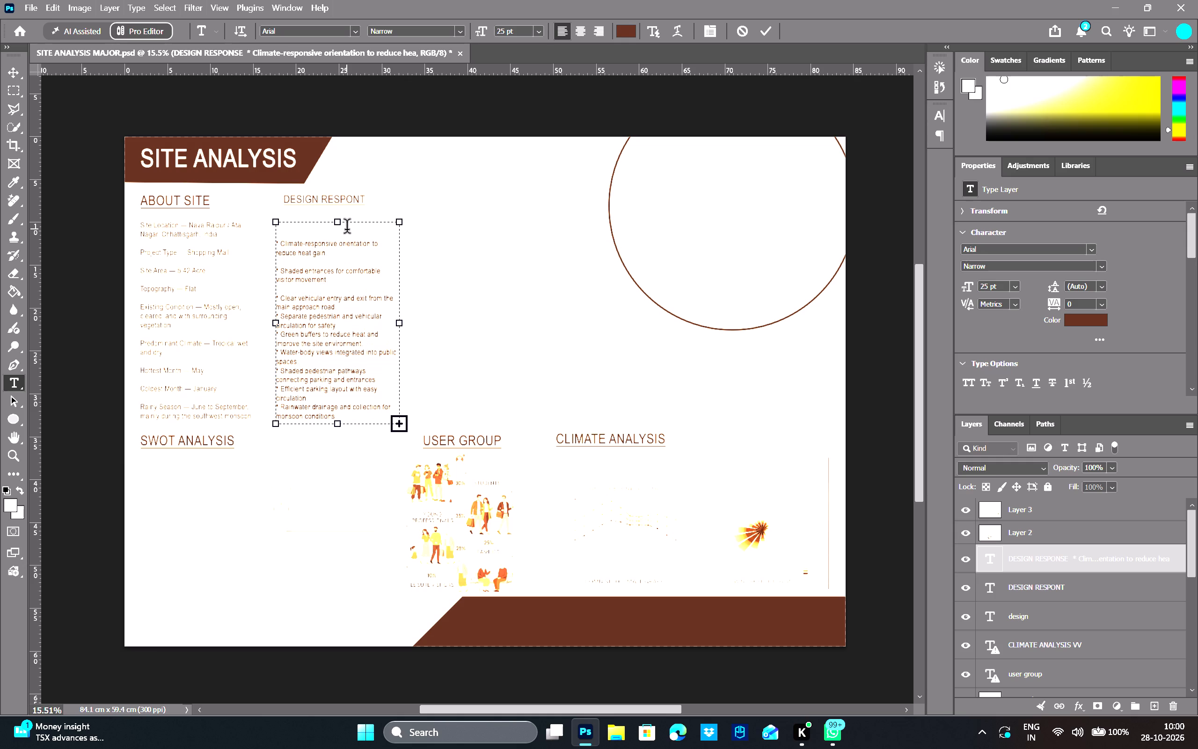
Insert a blank line after the bullet on clear vehicular entry and exit from the main approach road.
key("Down")
key("Down")
key("Right")
key("Right")
key("Right")
key("Right")
key("Right")
key("Right")
key("Right")
key("Right")
key("Right")
key("Right")
key("Right")
key("Right")
key("Right")
key("Right")
key("Right")
key("Right")
key("Right")
key("Right")
key("Right")
key("Right")
key("Right")
key("Right")
key("Return")
Insert a blank line after the bullet on separate pedestrian and vehicular circulation for safety.
key("Down")
key("Right")
key("Right")
key("Right")
key("Right")
key("Right")
key("Right")
key("Right")
key("Right")
key("Right")
key("Right")
key("Right")
key("Right")
key("Right")
key("Right")
key("Right")
key("Right")
key("Right")
key("Right")
key("Right")
key("Right")
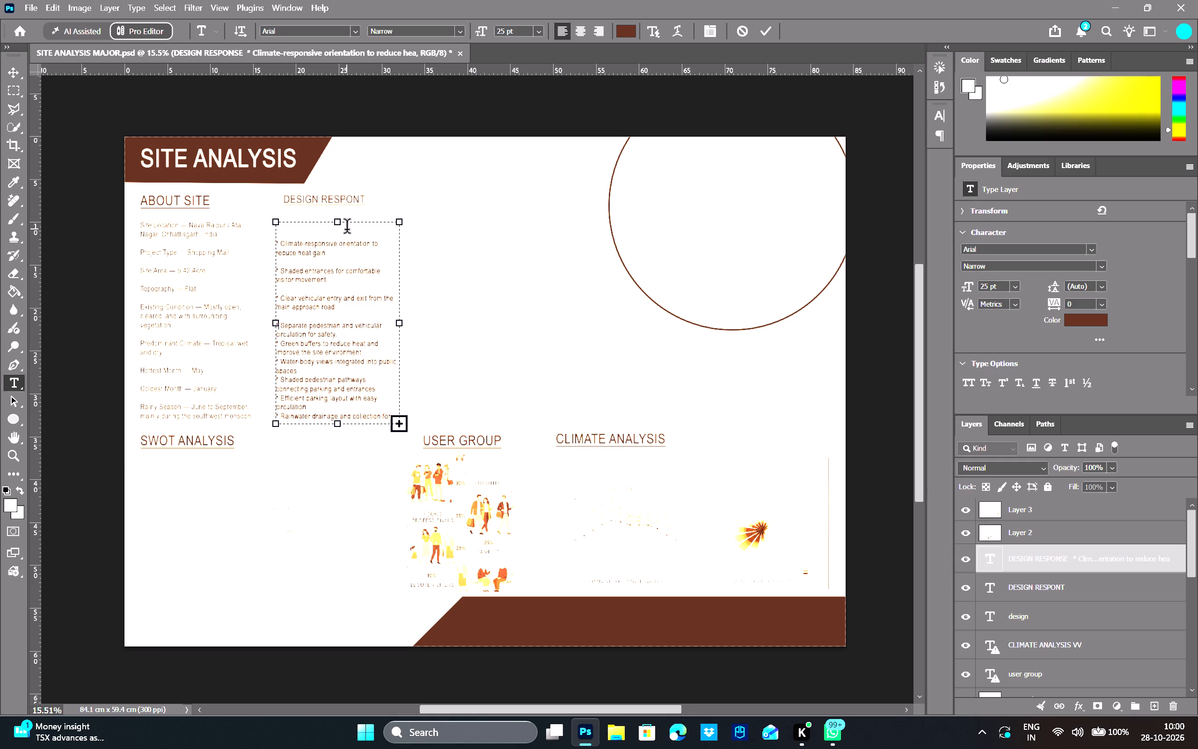
key("Down")
key("Right")
key("Right")
key("Return")
Insert a blank line after the bullet on green buffers to reduce heat and improve the site environment.
key("Down")
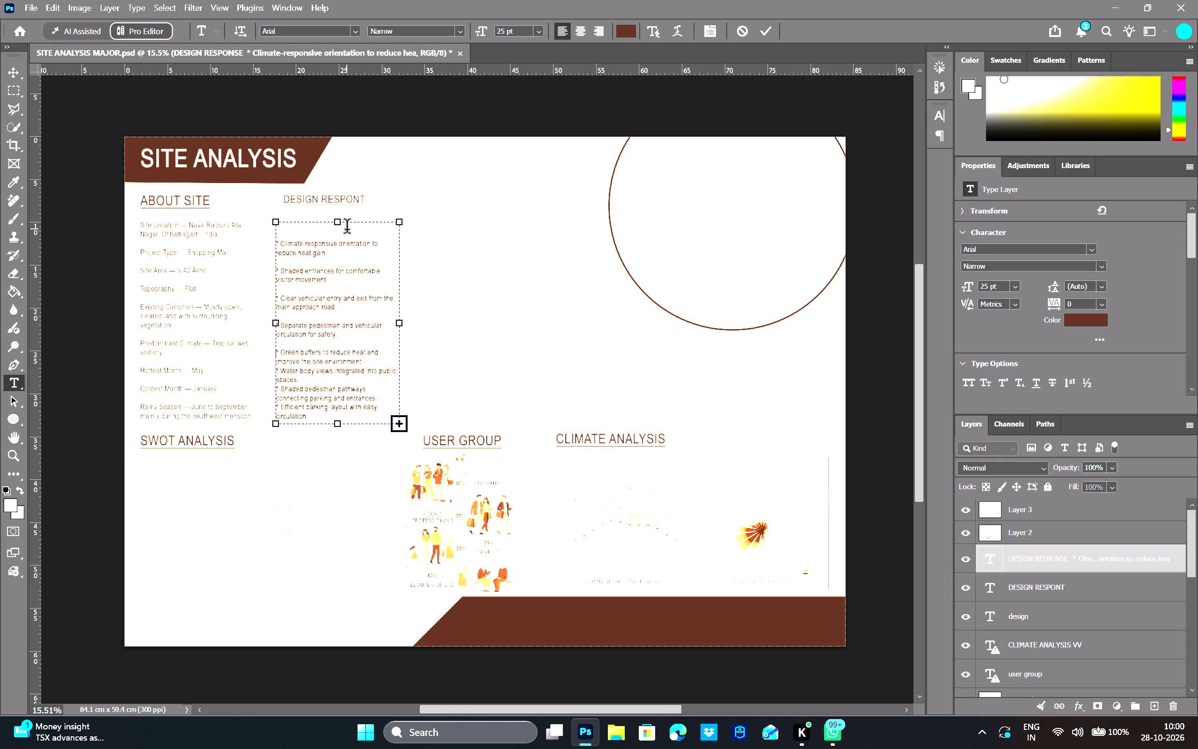
key("Down")
key("Right")
key("Right")
key("Right")
key("Right")
key("Right")
key("Right")
key("Right")
key("Right")
key("Right")
key("Right")
key("Right")
key("Right")
key("Right")
key("Right")
key("Right")
key("Right")
key("Right")
key("Right")
key("Right")
key("Right")
key("Return")
Insert a blank line after the bullet on water body views integrated into public spaces and commit the text edit.
key("Right")
key("Right")
key("Right")
key("Right")
key("Right")
key("Right")
key("Right")
key("Right")
key("Right")
key("Right")
key("Right")
key("Right")
key("Right")
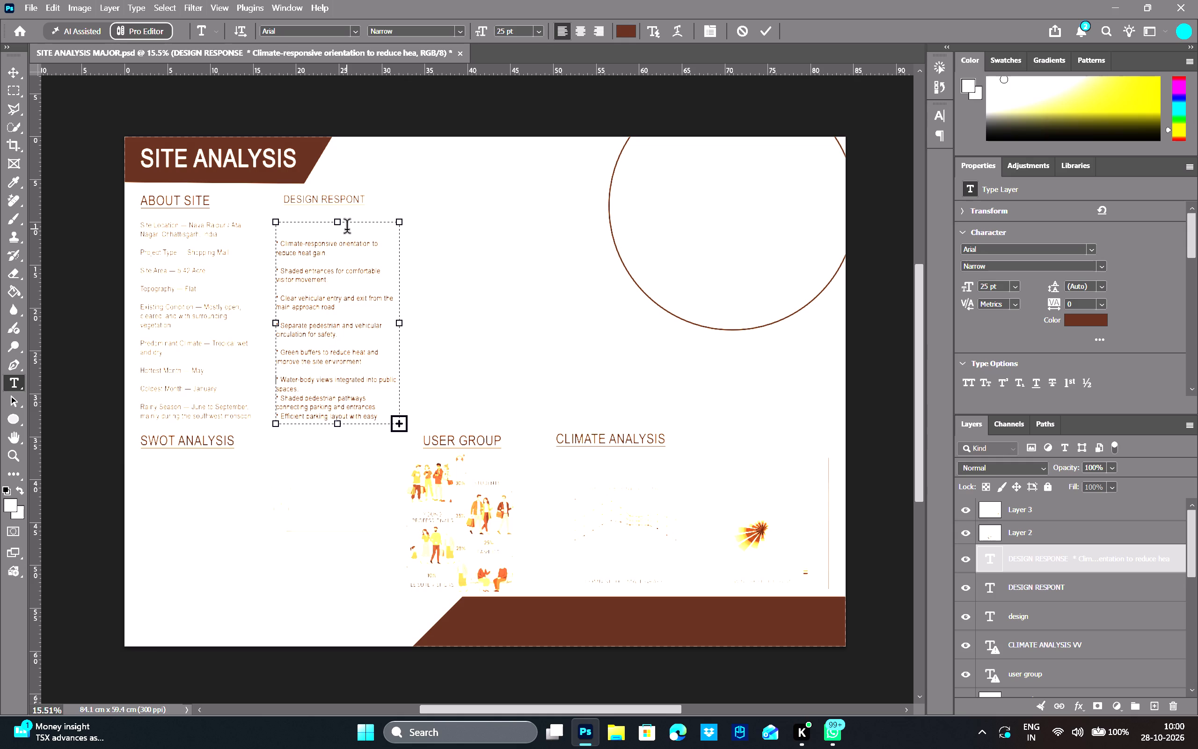
key("Down")
key("Right")
key("Up")
key("Right")
key("Right")
key("Right")
key("Right")
key("Right")
key("Right")
key("Return")
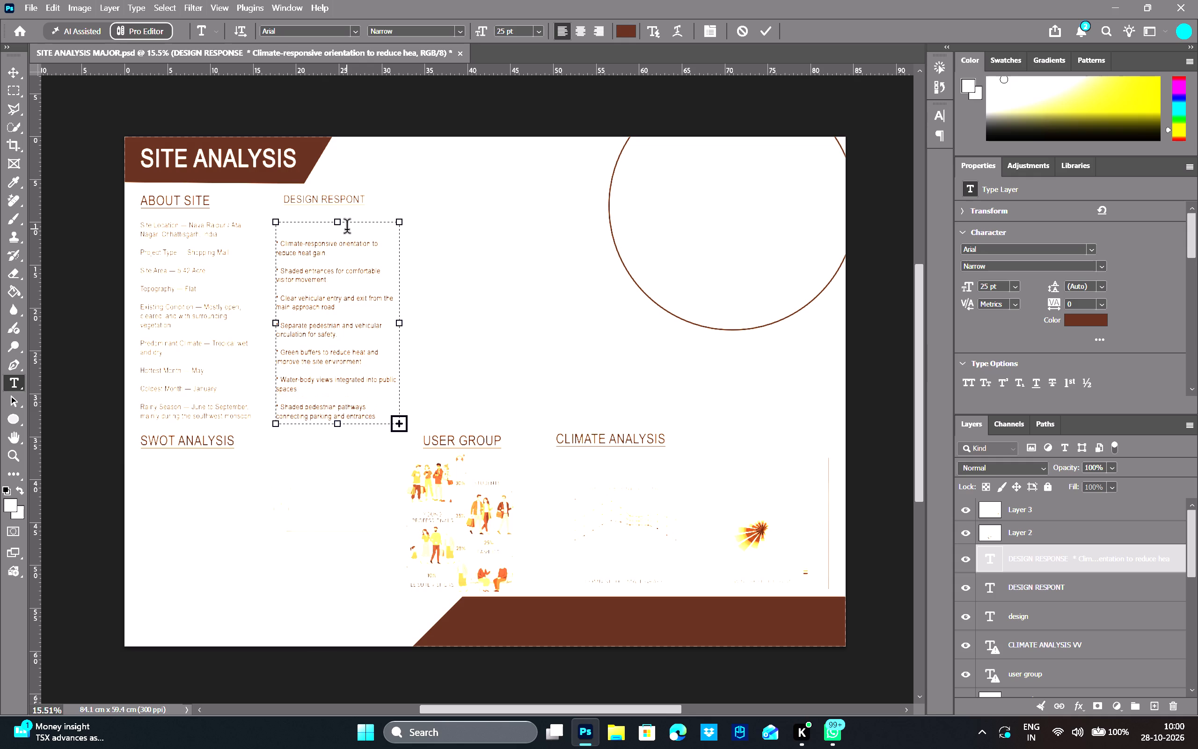
key("Down")
left_click(767, 29)
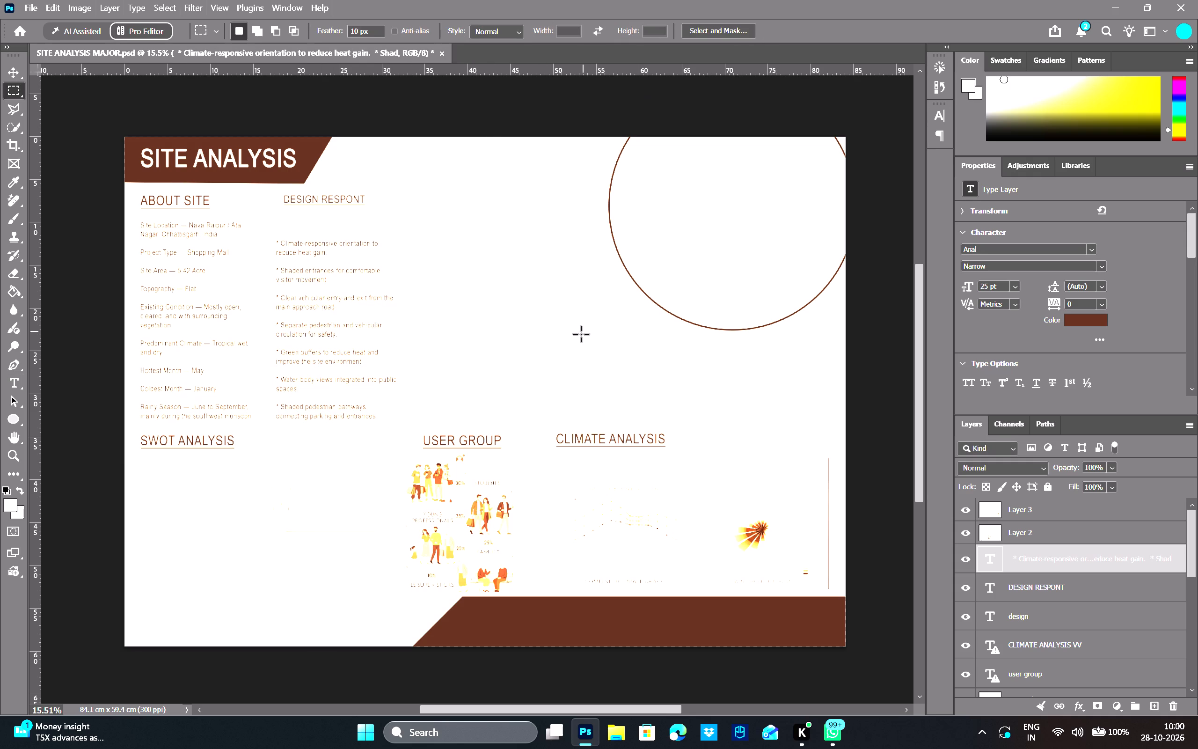
Move the design response text block up about 2 cm so its first line aligns with the ABOUT SITE text.
key("v")
left_click_drag(340, 268, 339, 250)
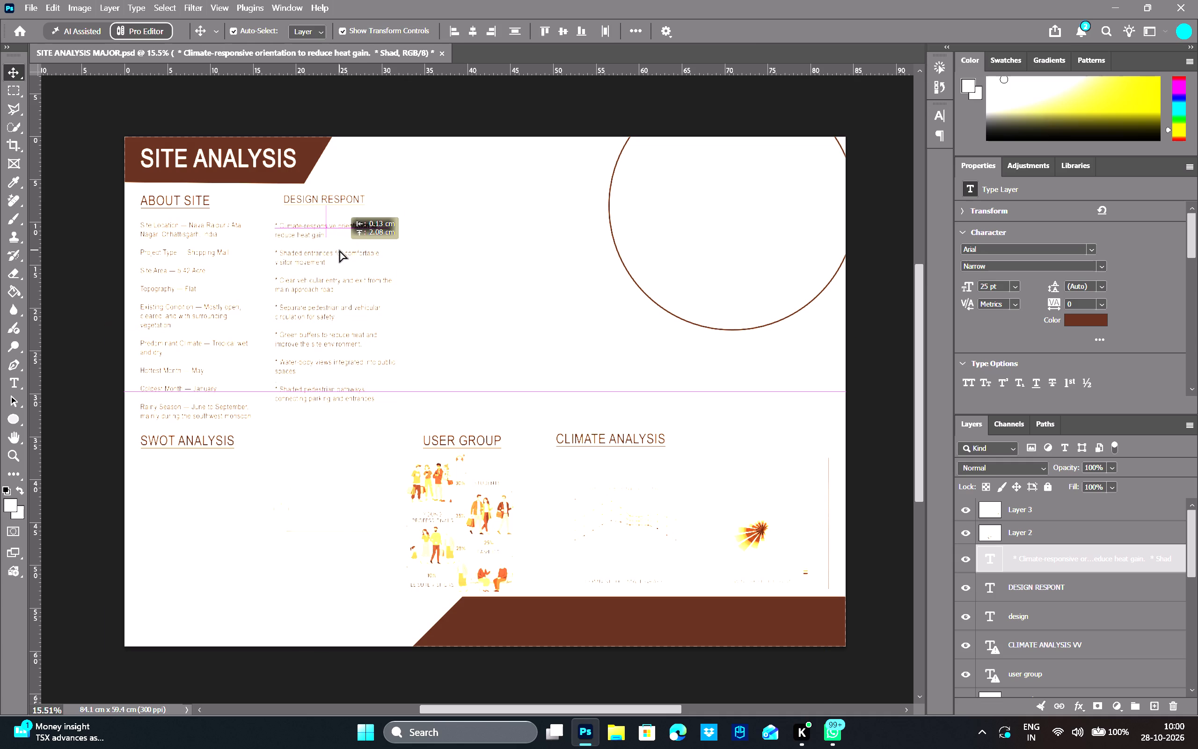
left_click_drag(339, 250, 340, 249)
left_click(459, 117)
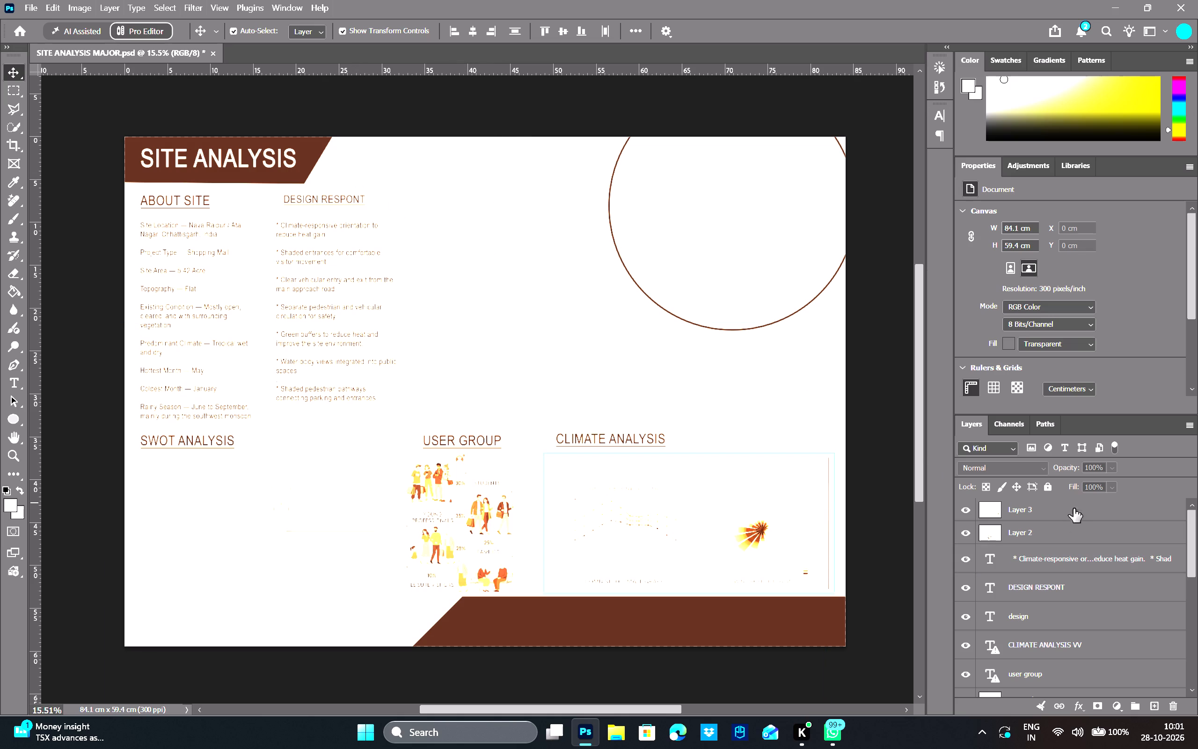
Correct the heading DESIGN RESPONT to DESIGN RESPONSE and widen its text box so it fits on one line.
double_click(990, 590)
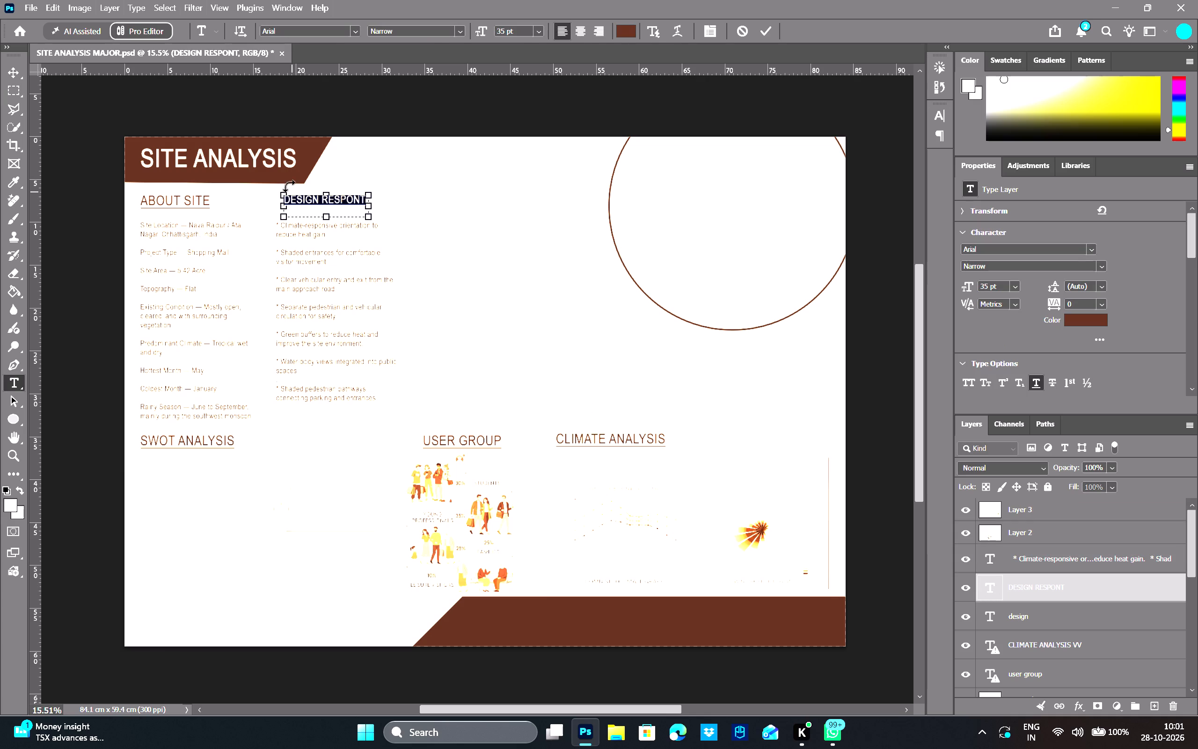
left_click(360, 204)
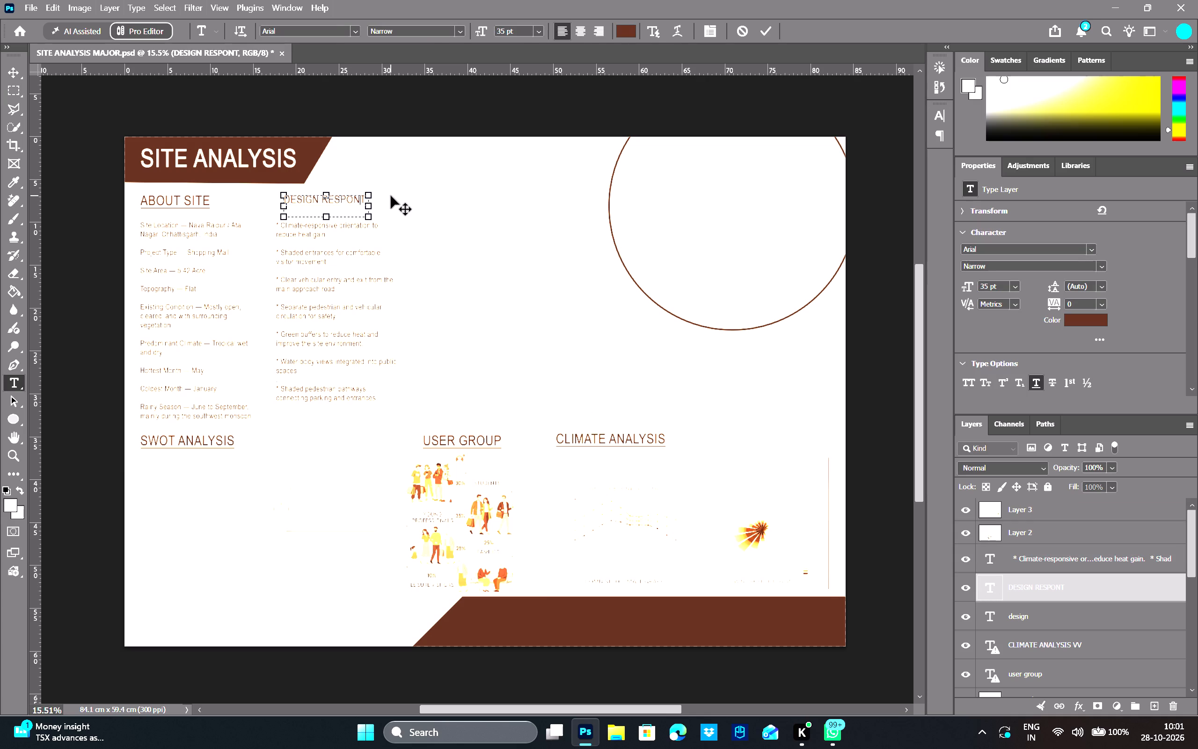
key("Right")
key("BackSpace")
type("SE")
left_click_drag(369, 213, 380, 214)
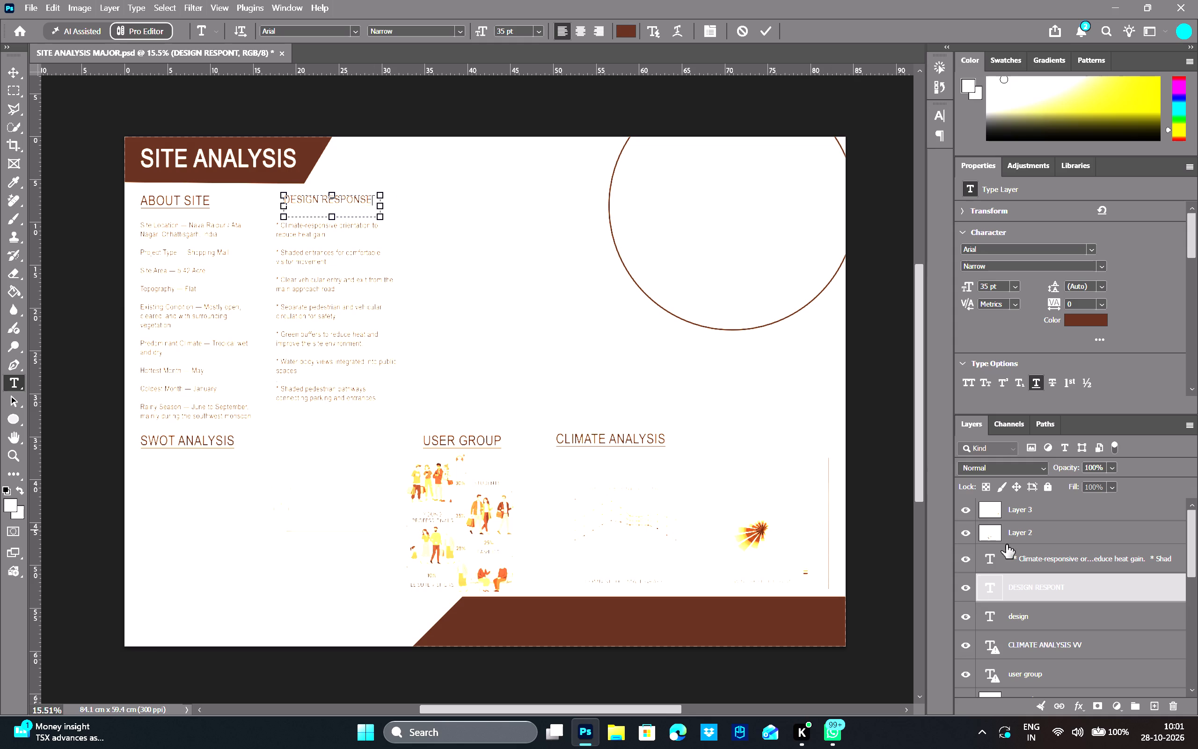
Compare the font size of the DESIGN RESPONSE heading with that of the ABOUT SITE heading.
double_click(984, 583)
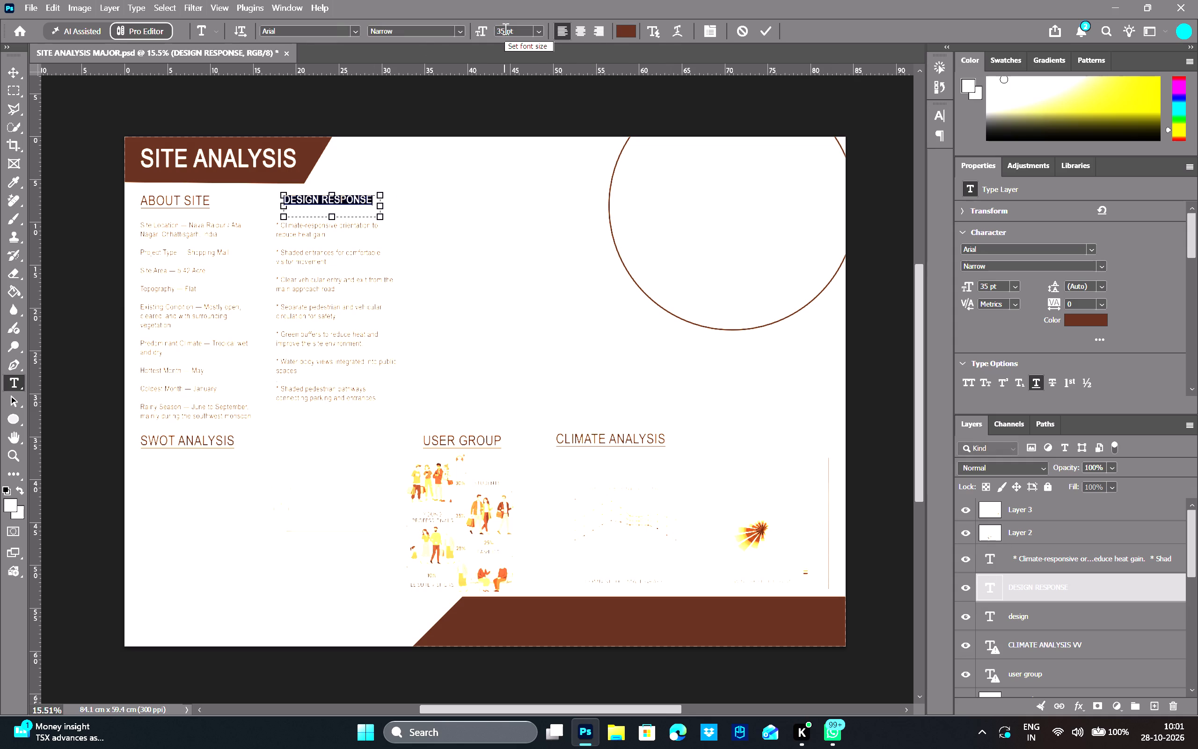
scroll(1091, 717, "down", 4)
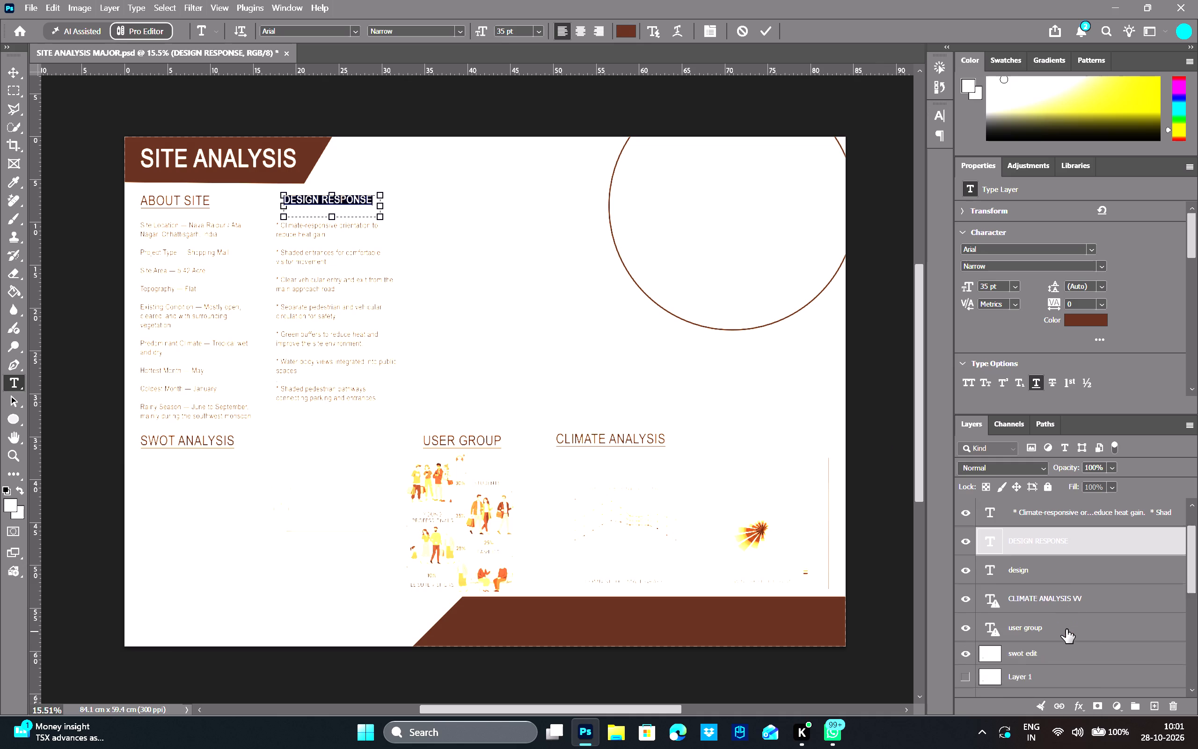
scroll(1063, 628, "down", 11)
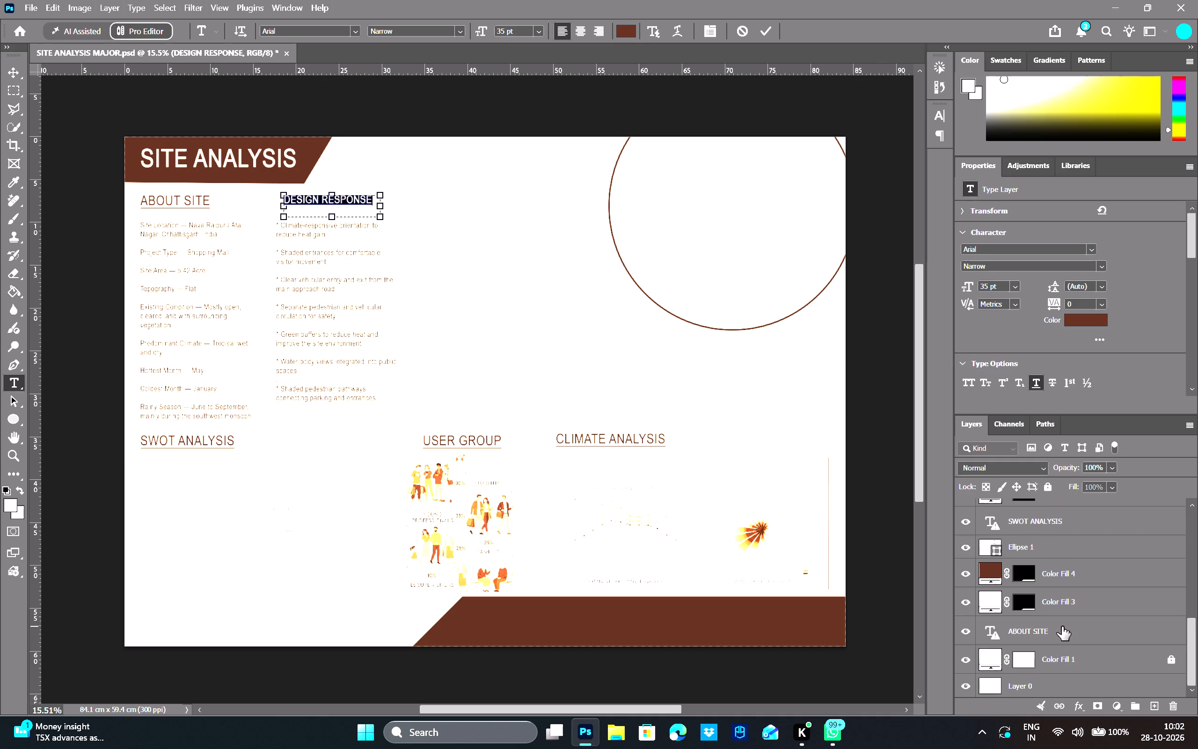
double_click(990, 629)
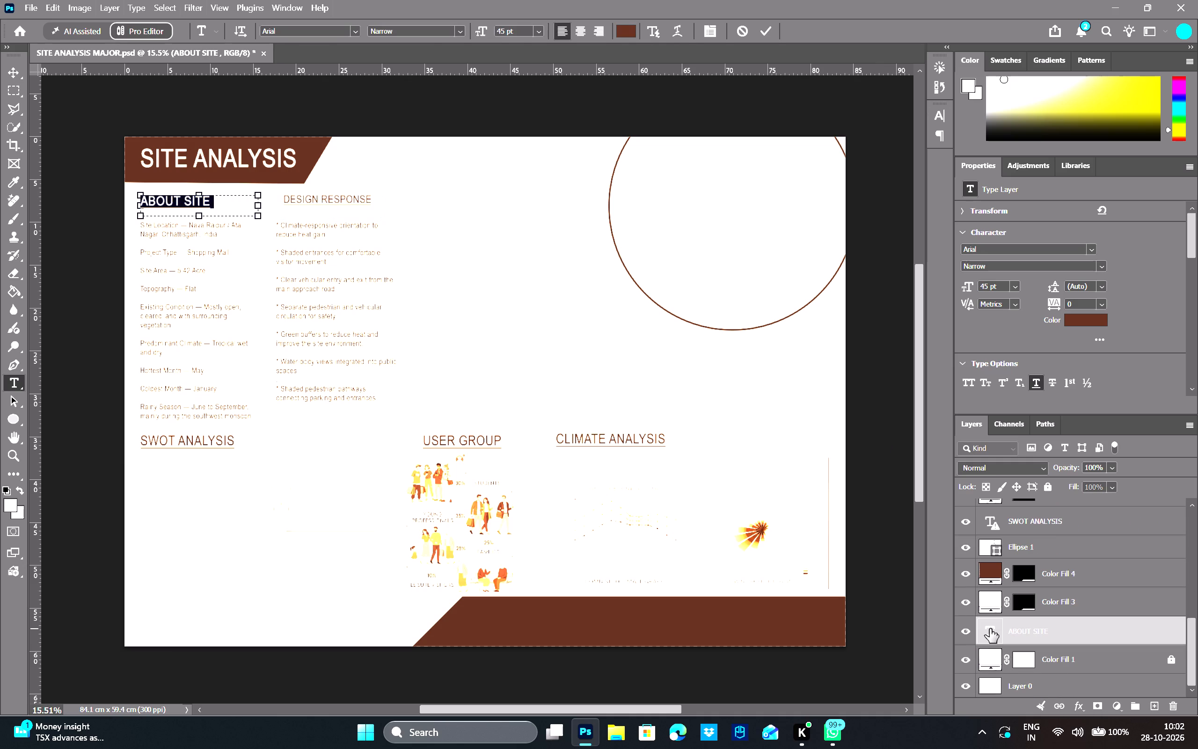
scroll(1042, 588, "up", 18)
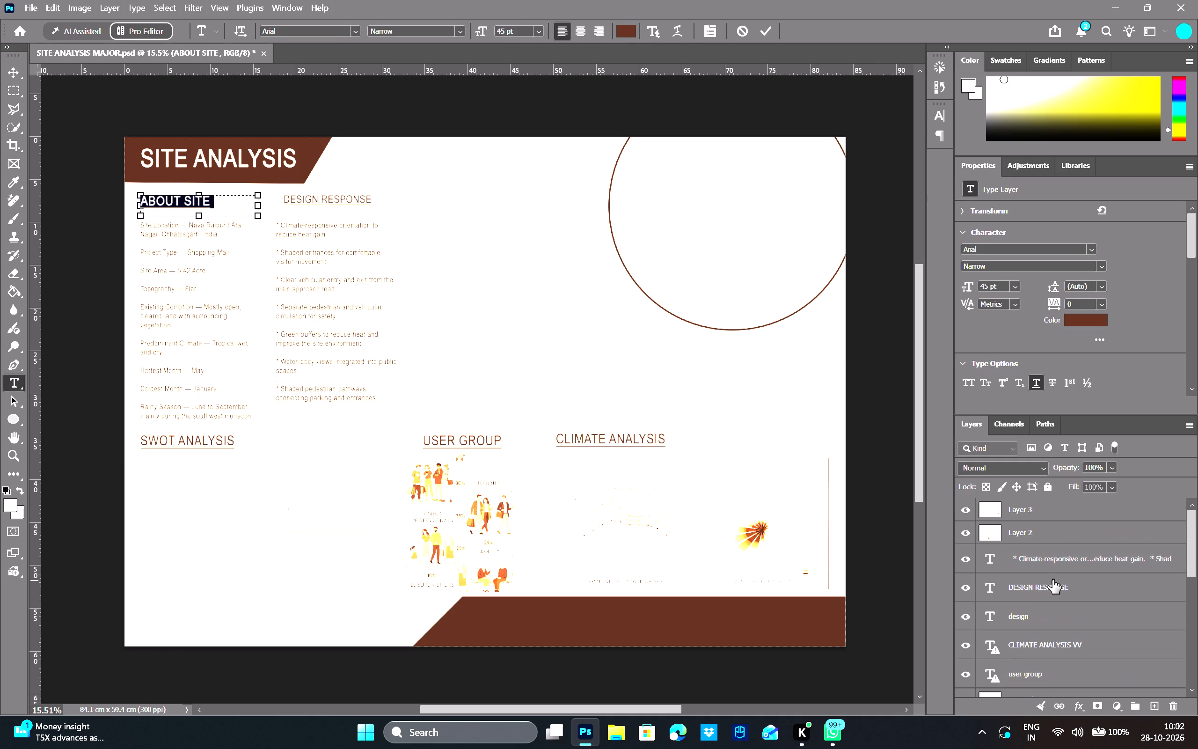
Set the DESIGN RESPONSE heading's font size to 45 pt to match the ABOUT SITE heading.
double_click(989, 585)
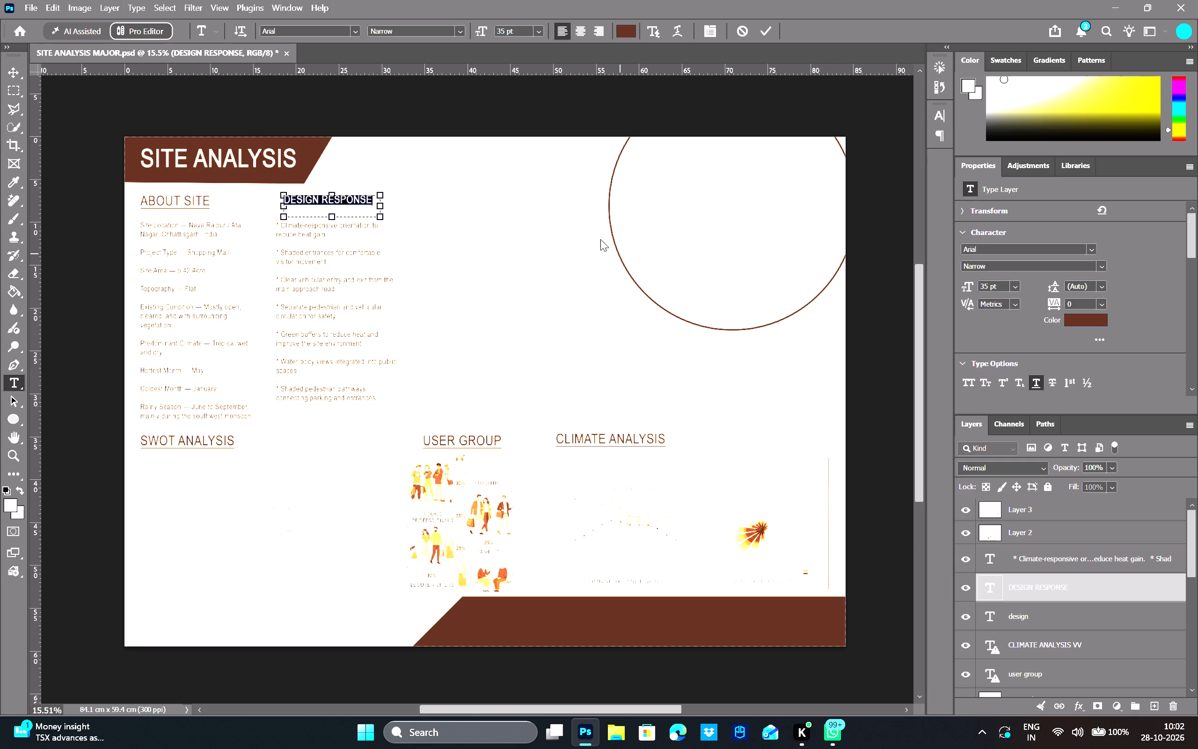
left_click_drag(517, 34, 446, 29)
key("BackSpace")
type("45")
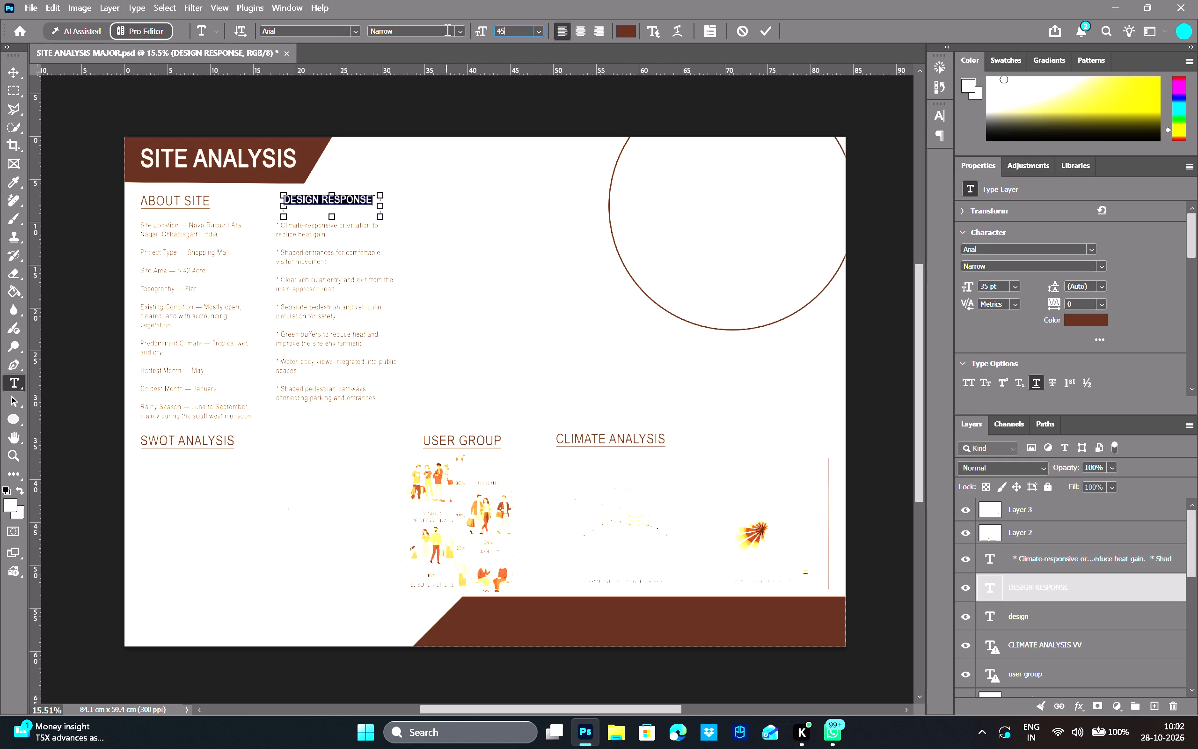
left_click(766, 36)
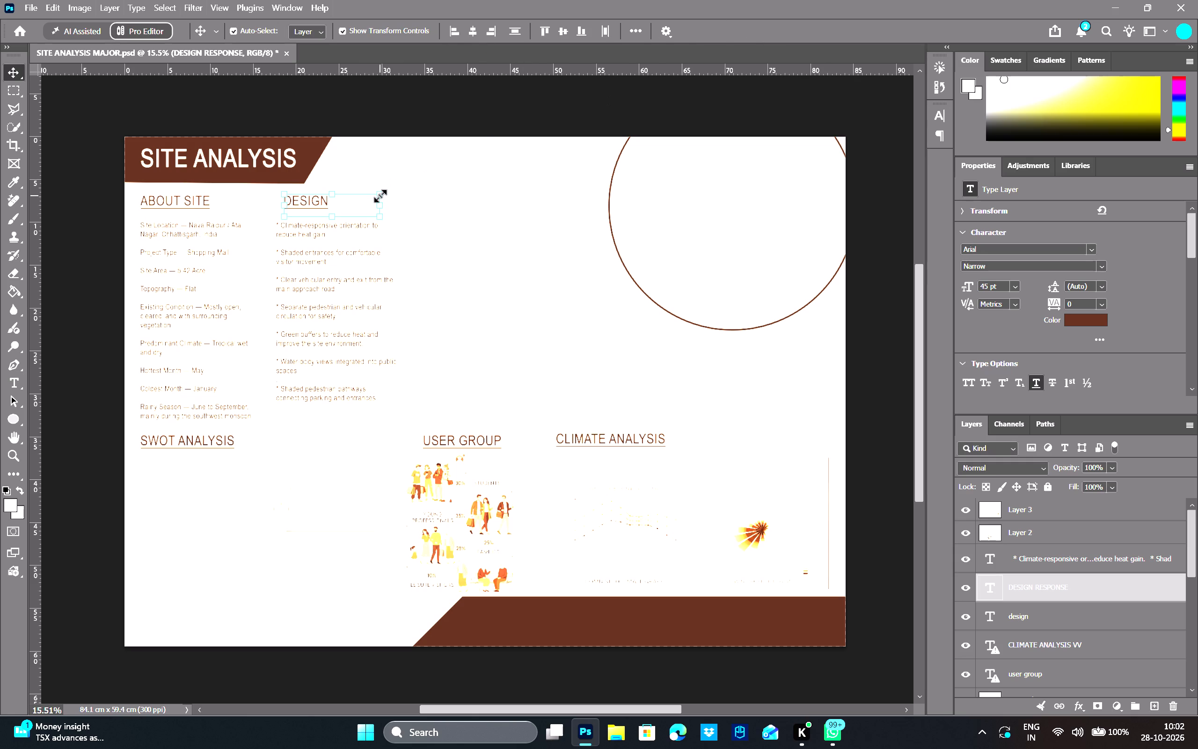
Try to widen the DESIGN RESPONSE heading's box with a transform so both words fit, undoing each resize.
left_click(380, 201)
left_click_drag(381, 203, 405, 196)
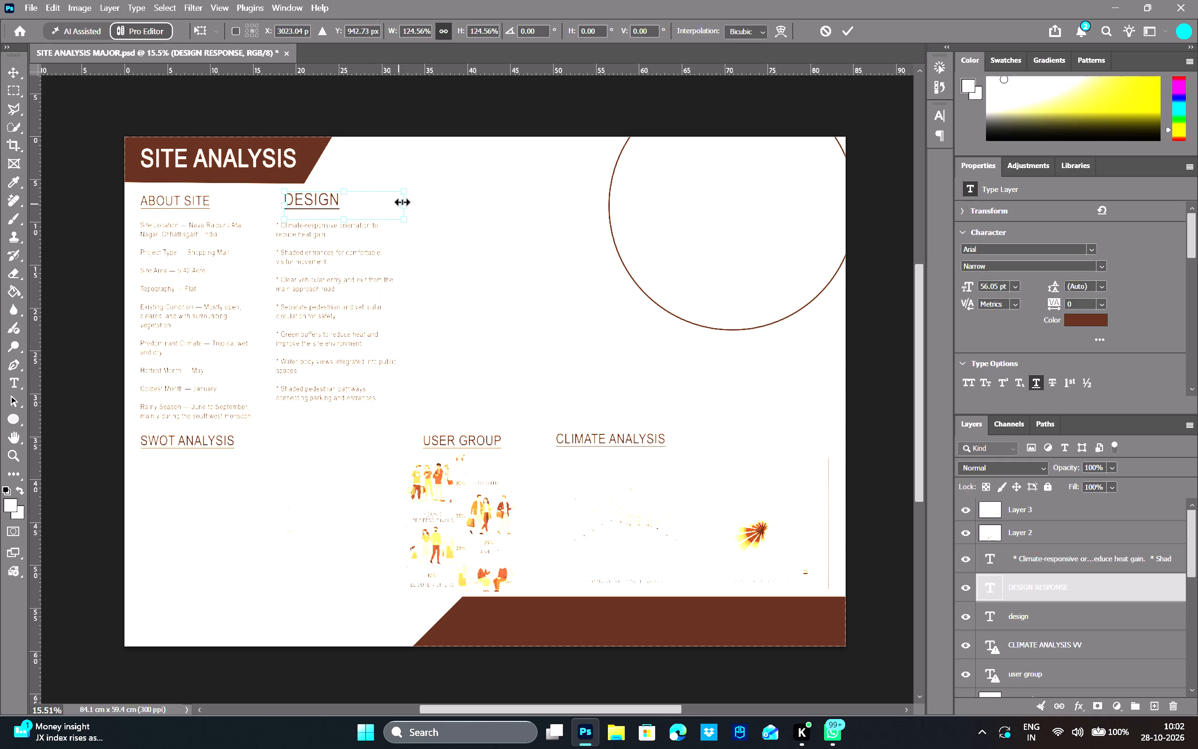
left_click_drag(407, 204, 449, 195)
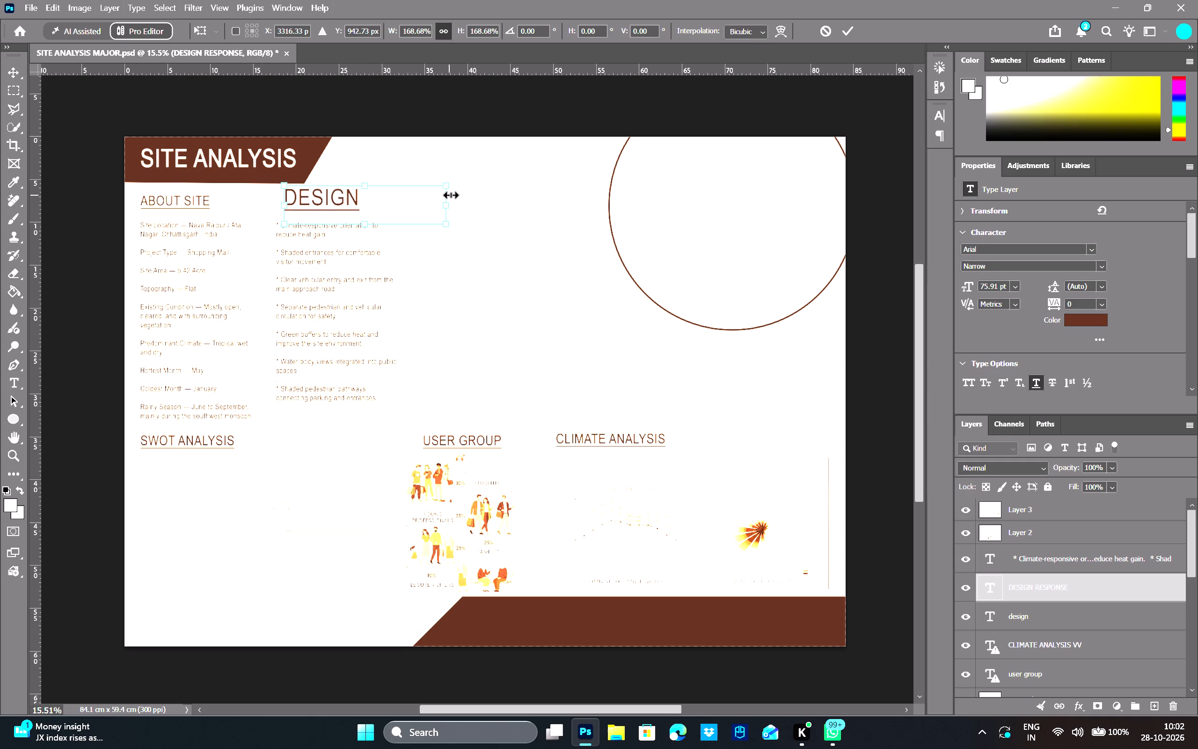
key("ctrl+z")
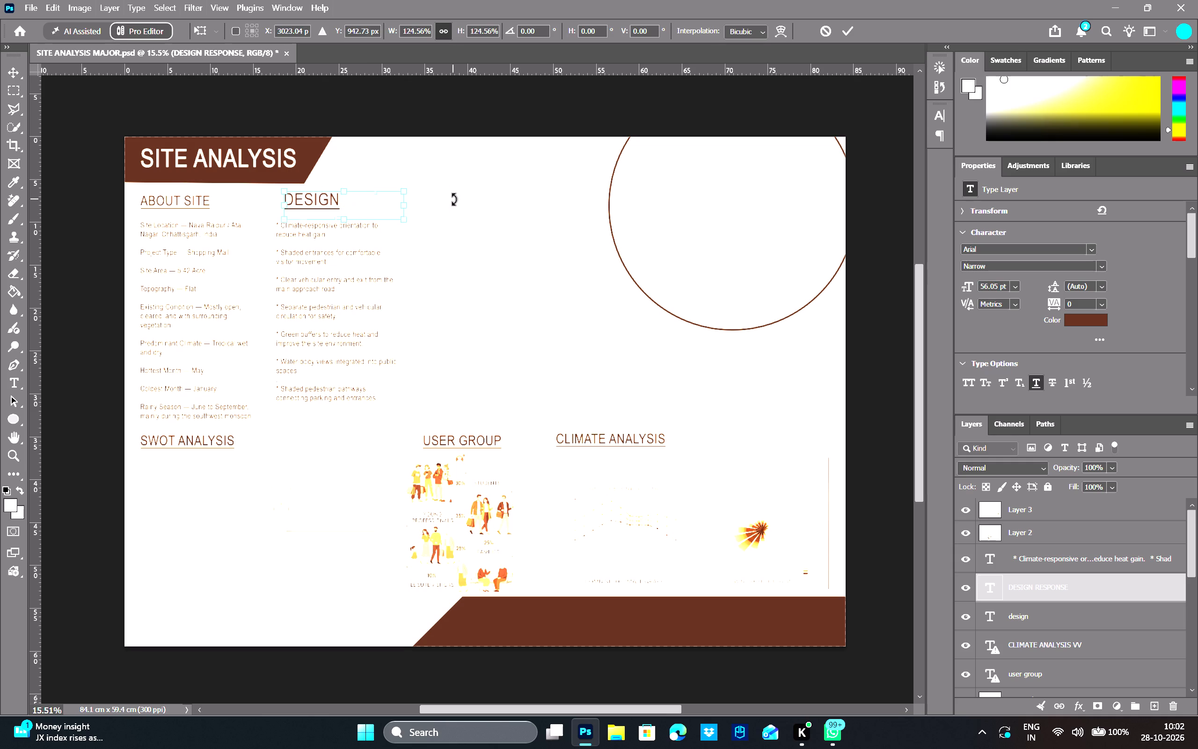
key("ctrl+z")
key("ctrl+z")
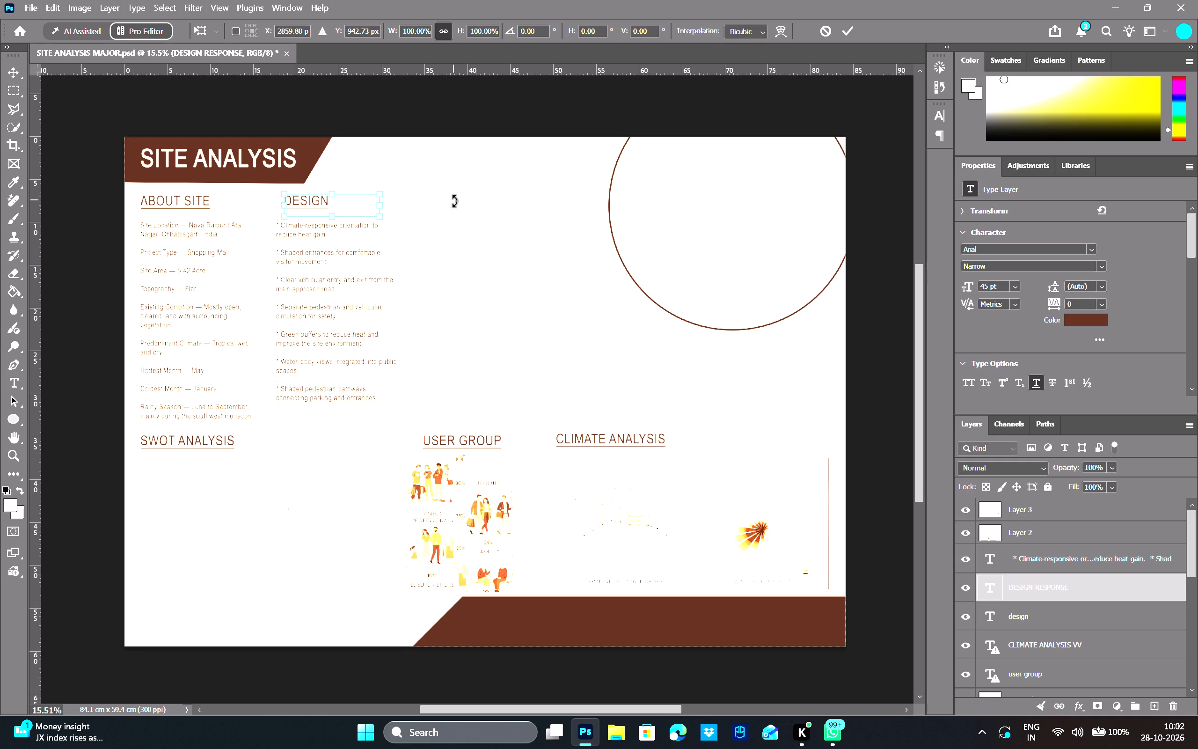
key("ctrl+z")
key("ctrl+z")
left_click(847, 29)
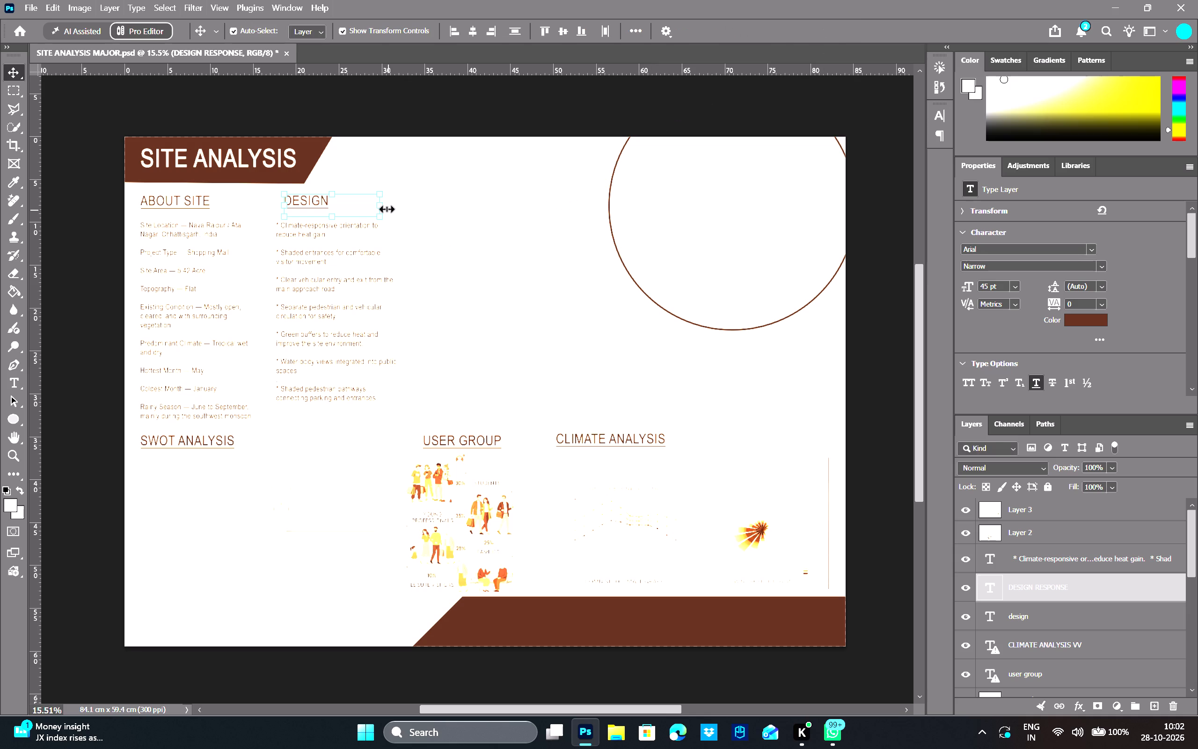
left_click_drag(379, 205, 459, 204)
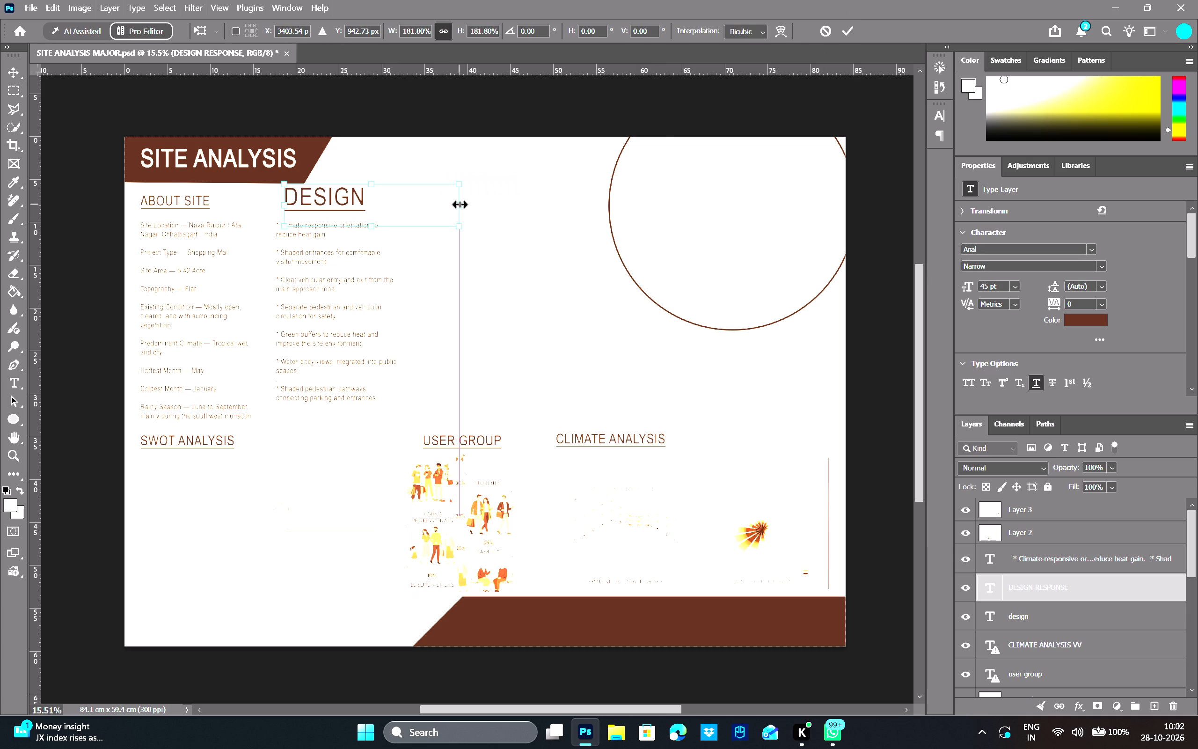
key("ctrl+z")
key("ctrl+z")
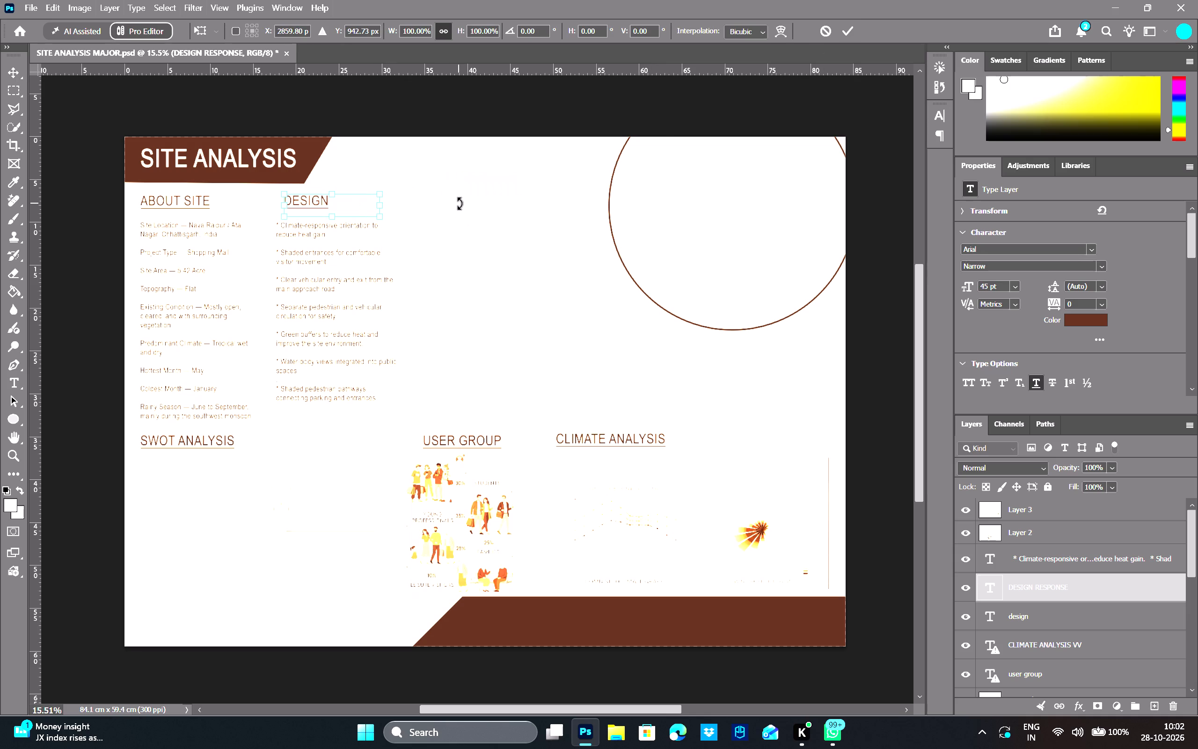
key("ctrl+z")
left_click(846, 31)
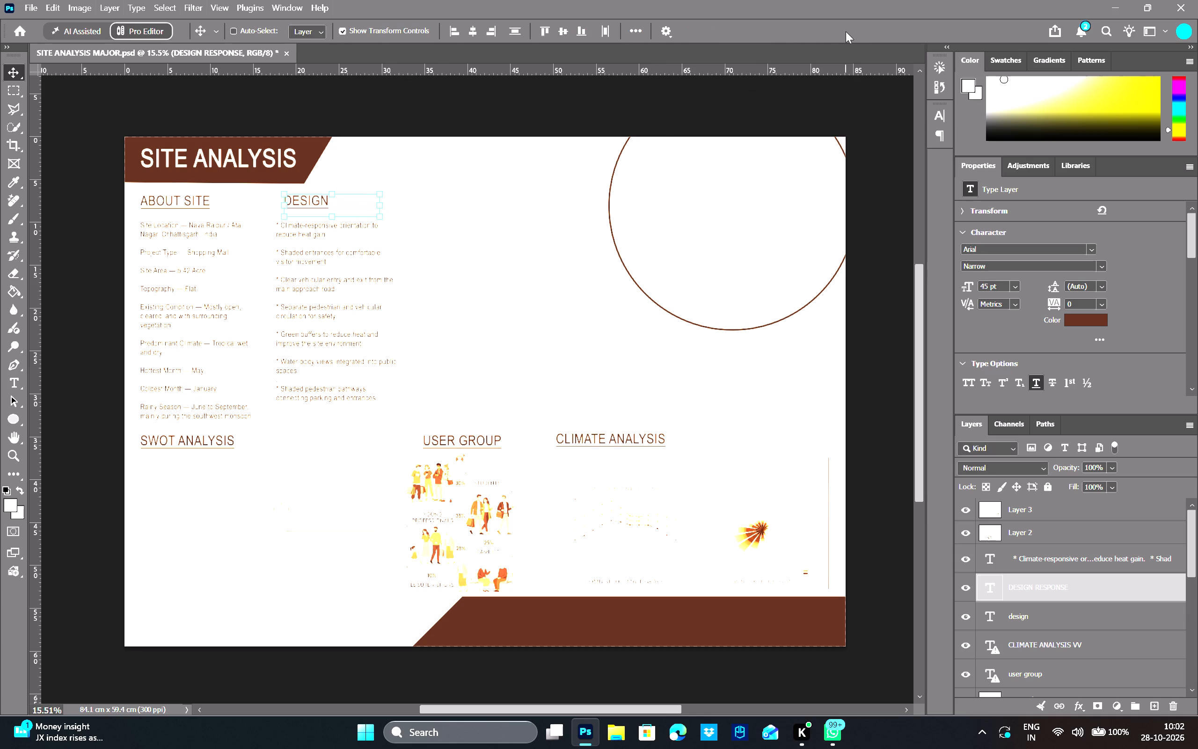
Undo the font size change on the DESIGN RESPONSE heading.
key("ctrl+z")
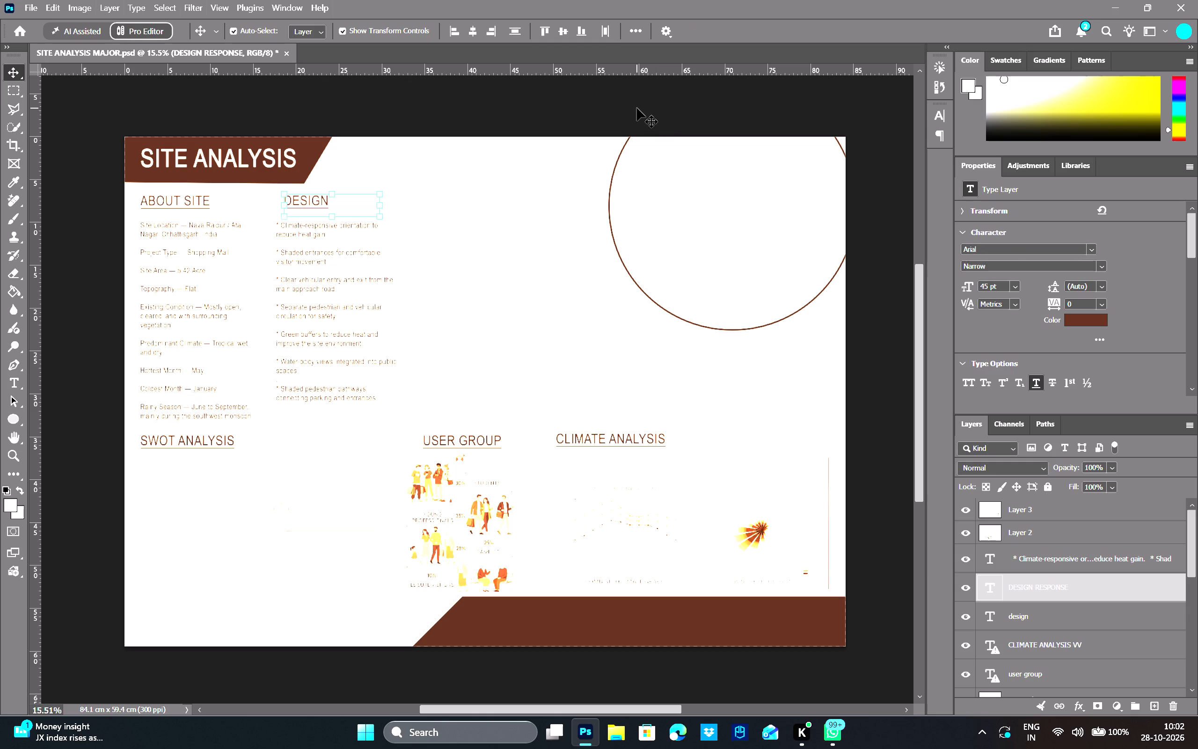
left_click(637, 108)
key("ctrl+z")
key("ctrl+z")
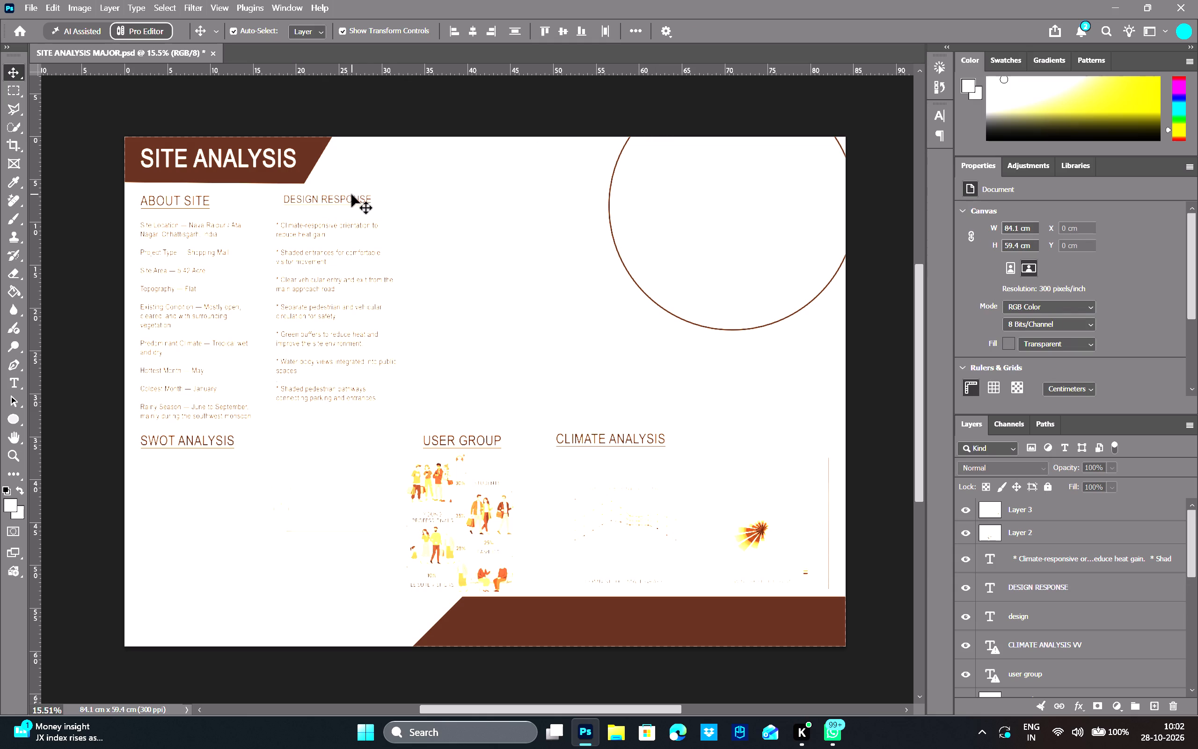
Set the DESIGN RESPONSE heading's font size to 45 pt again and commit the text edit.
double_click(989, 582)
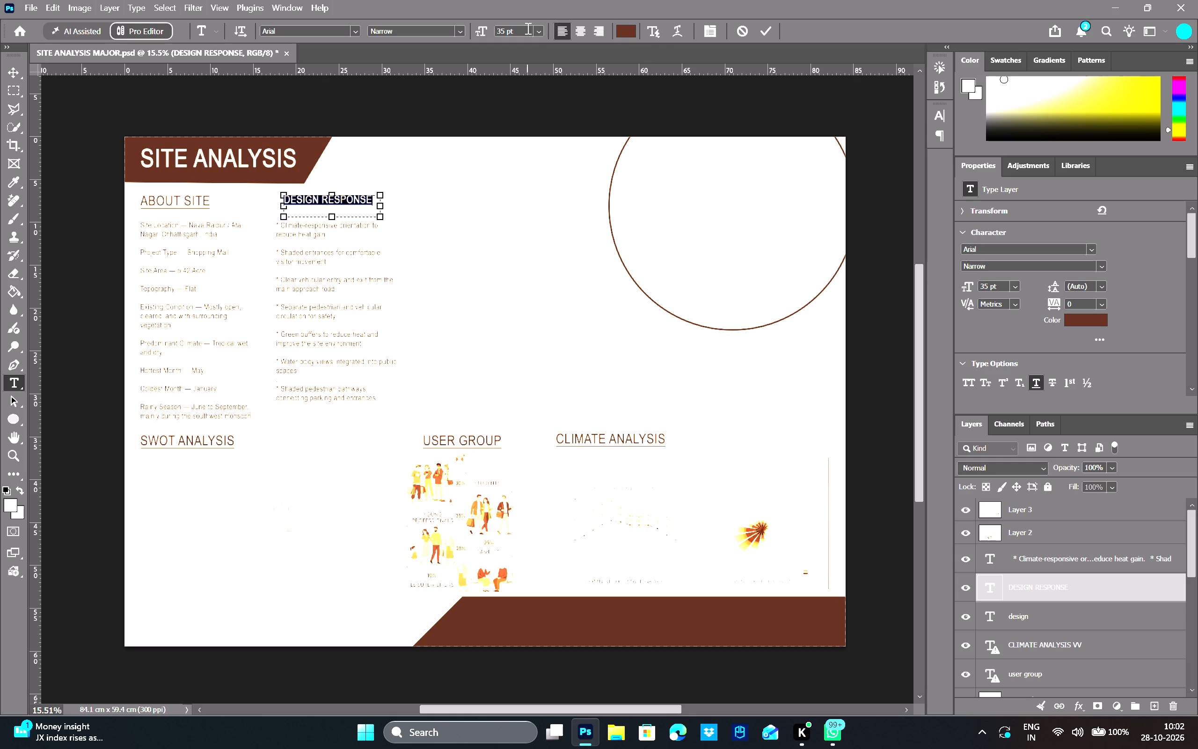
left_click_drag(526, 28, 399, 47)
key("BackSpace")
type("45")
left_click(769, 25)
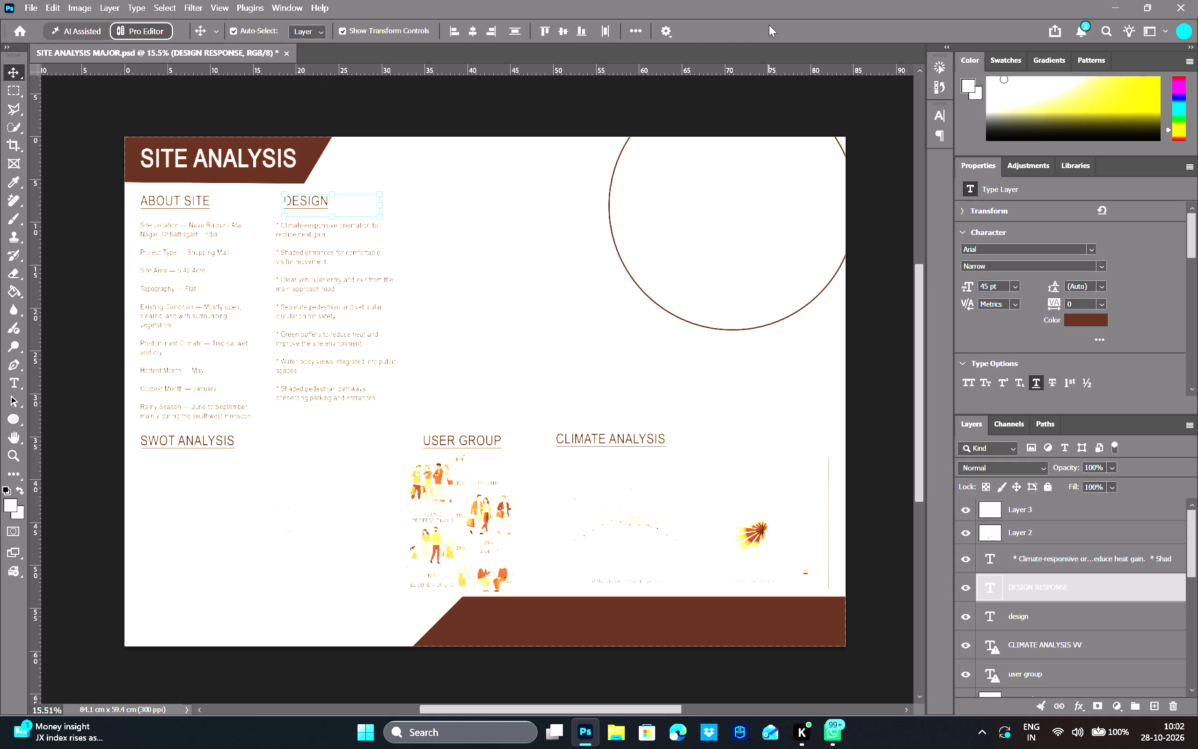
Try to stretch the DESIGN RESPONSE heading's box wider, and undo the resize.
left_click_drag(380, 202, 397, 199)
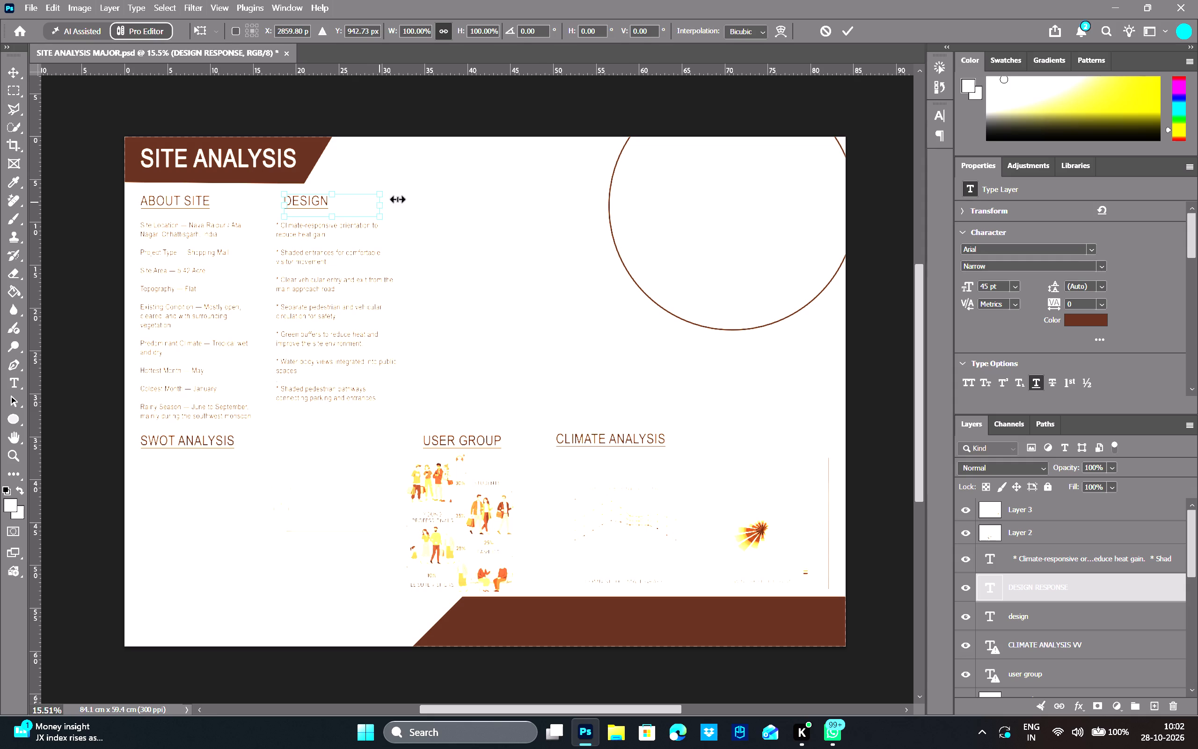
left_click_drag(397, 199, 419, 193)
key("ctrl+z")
Delete the DESIGN RESPONSE text layer.
right_click(1066, 591)
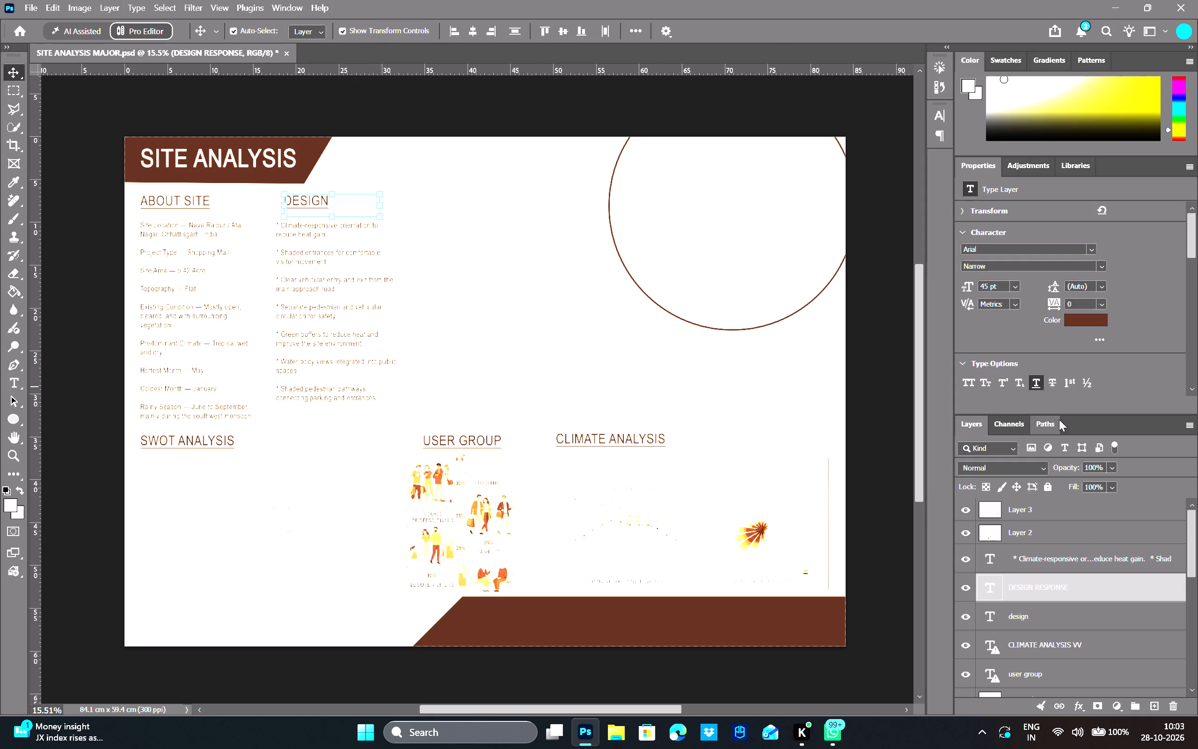
right_click(1068, 587)
left_click(1082, 127)
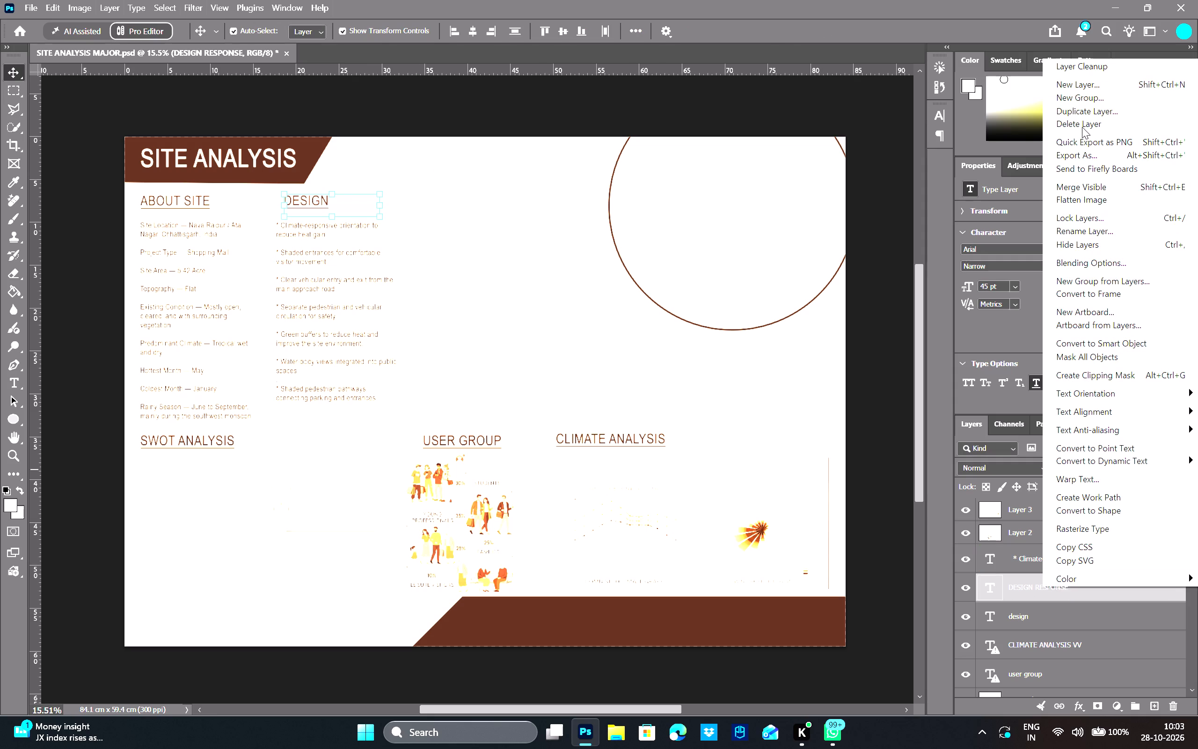
left_click(589, 279)
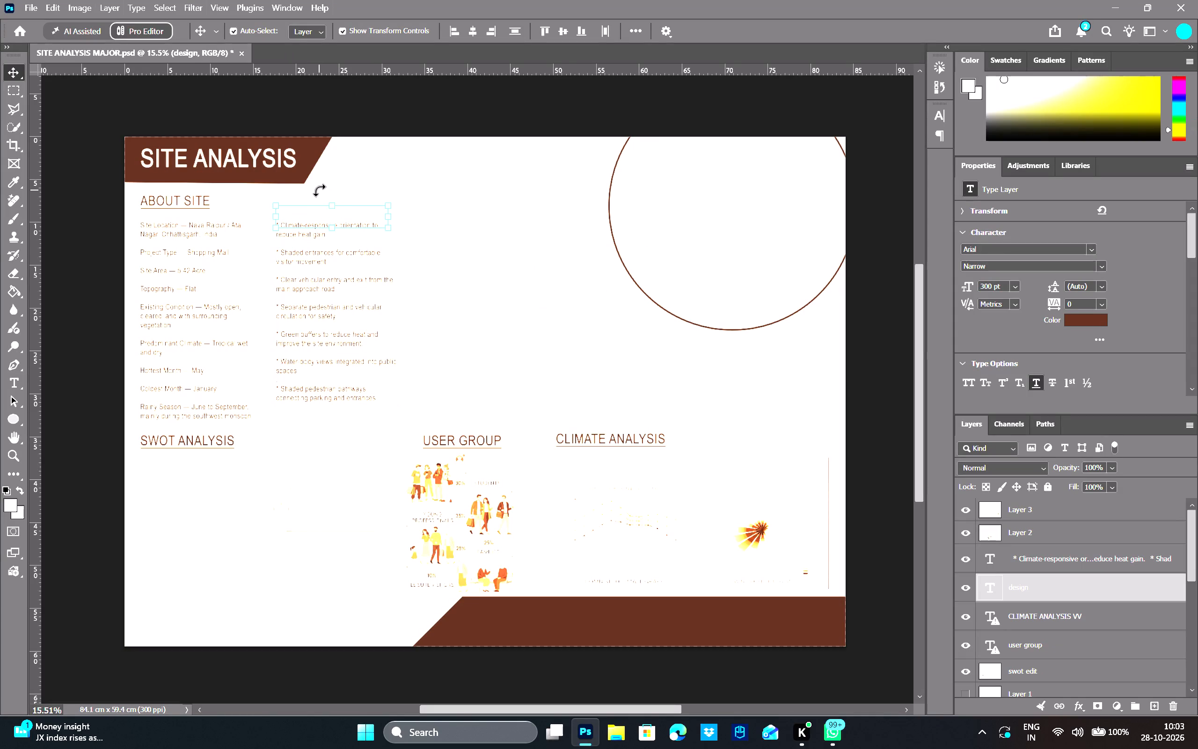
Draw a new text box about 14 cm wide and 2.4 cm high above the design response bullets, level with ABOUT SITE.
left_click_drag(327, 213, 327, 195)
key("t")
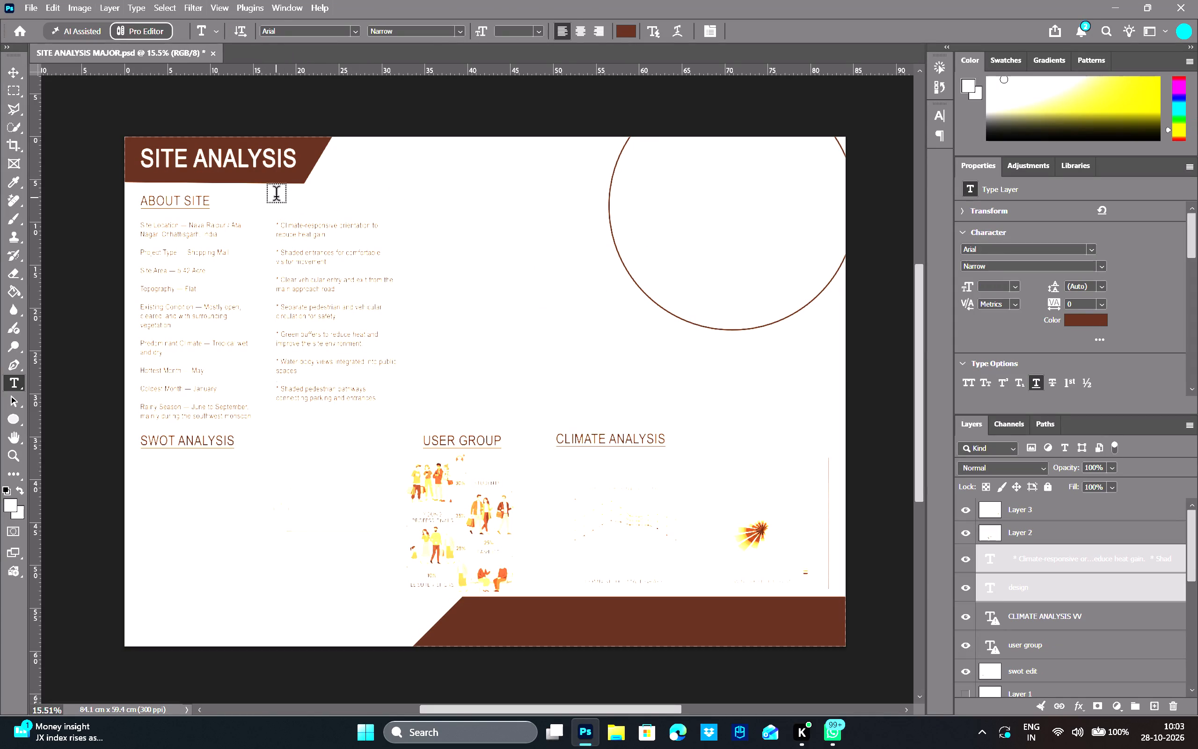
left_click_drag(276, 197, 380, 214)
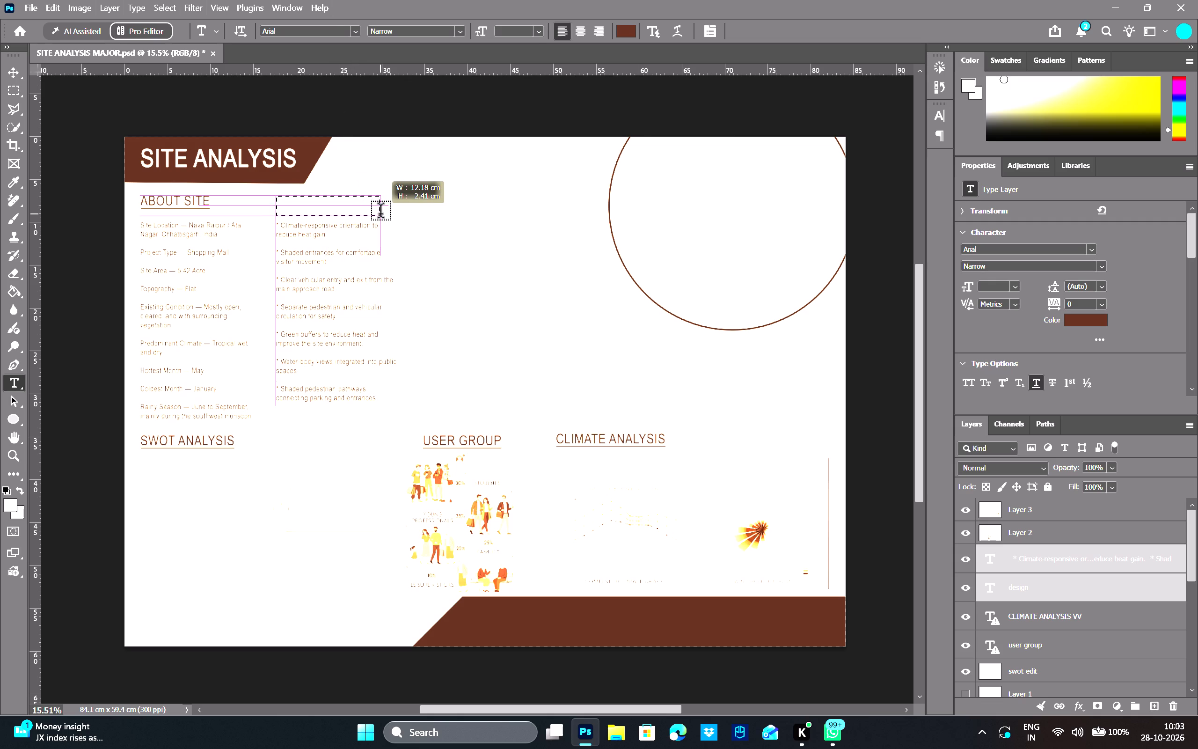
left_click_drag(380, 214, 398, 214)
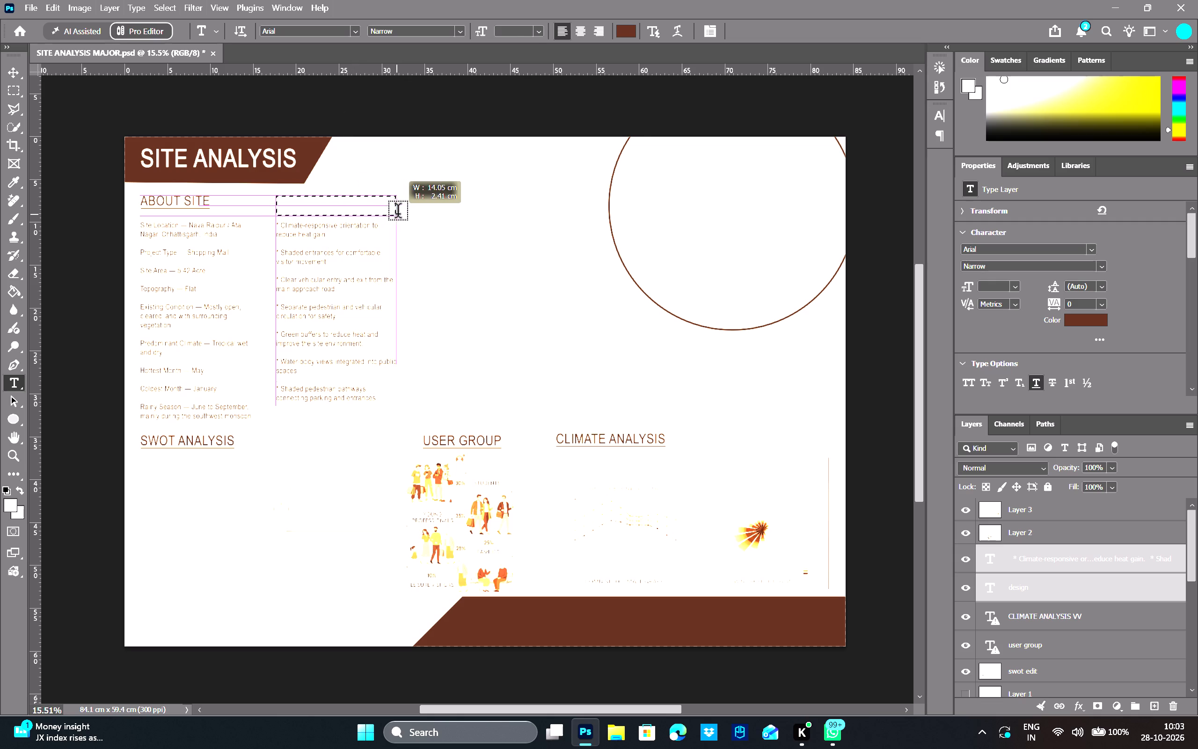
left_click_drag(398, 214, 399, 213)
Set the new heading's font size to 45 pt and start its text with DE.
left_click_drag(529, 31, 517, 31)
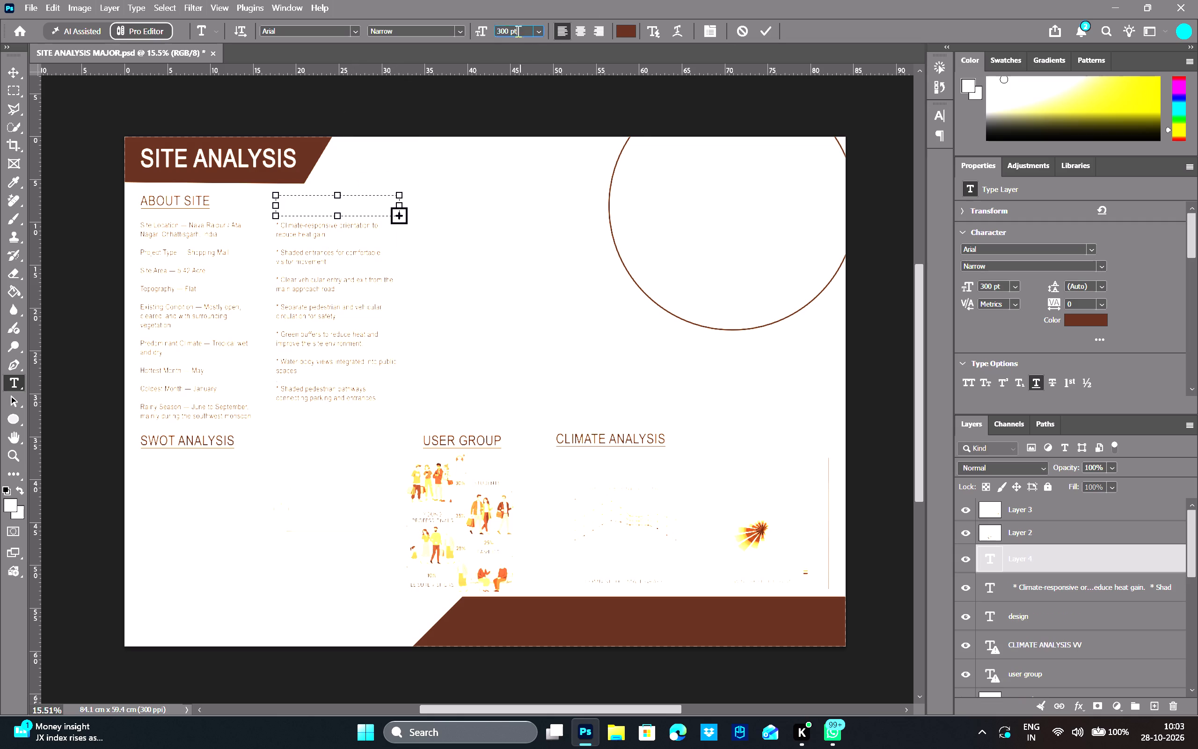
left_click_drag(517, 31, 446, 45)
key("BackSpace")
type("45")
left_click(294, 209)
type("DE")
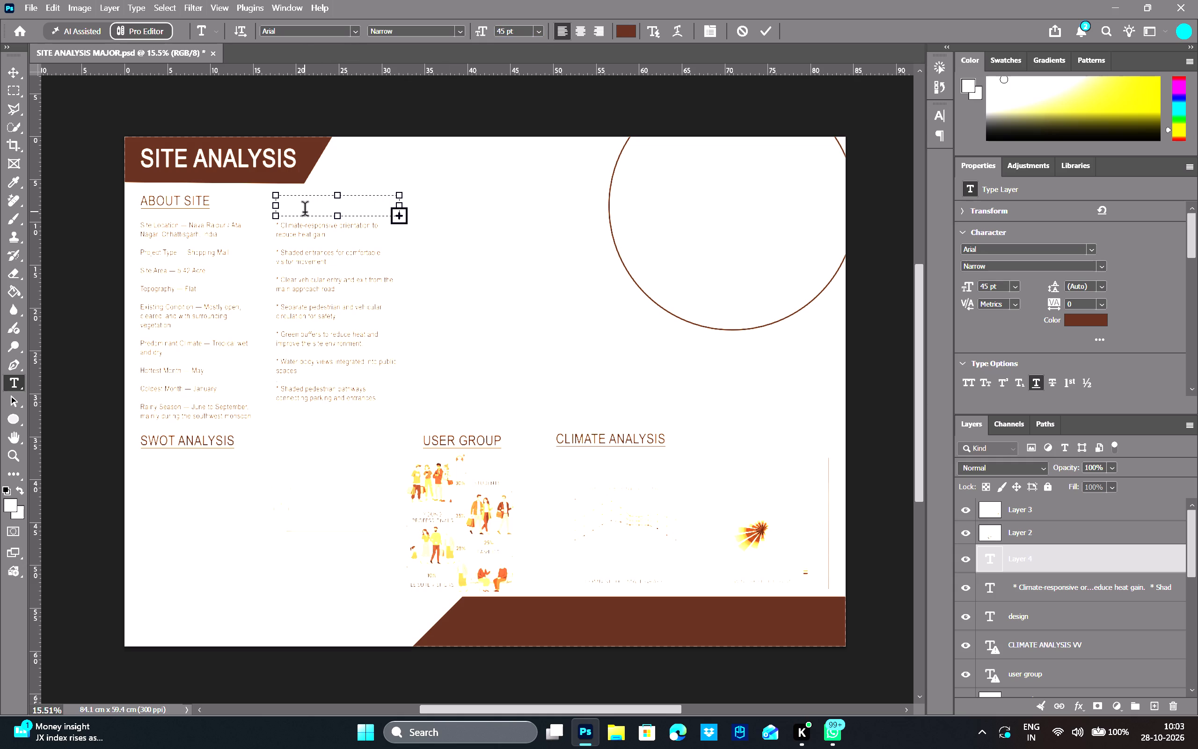
Enlarge the new heading's text box to about 24 cm wide, extending it up beside the SITE ANALYSIS banner.
left_click_drag(396, 194, 488, 132)
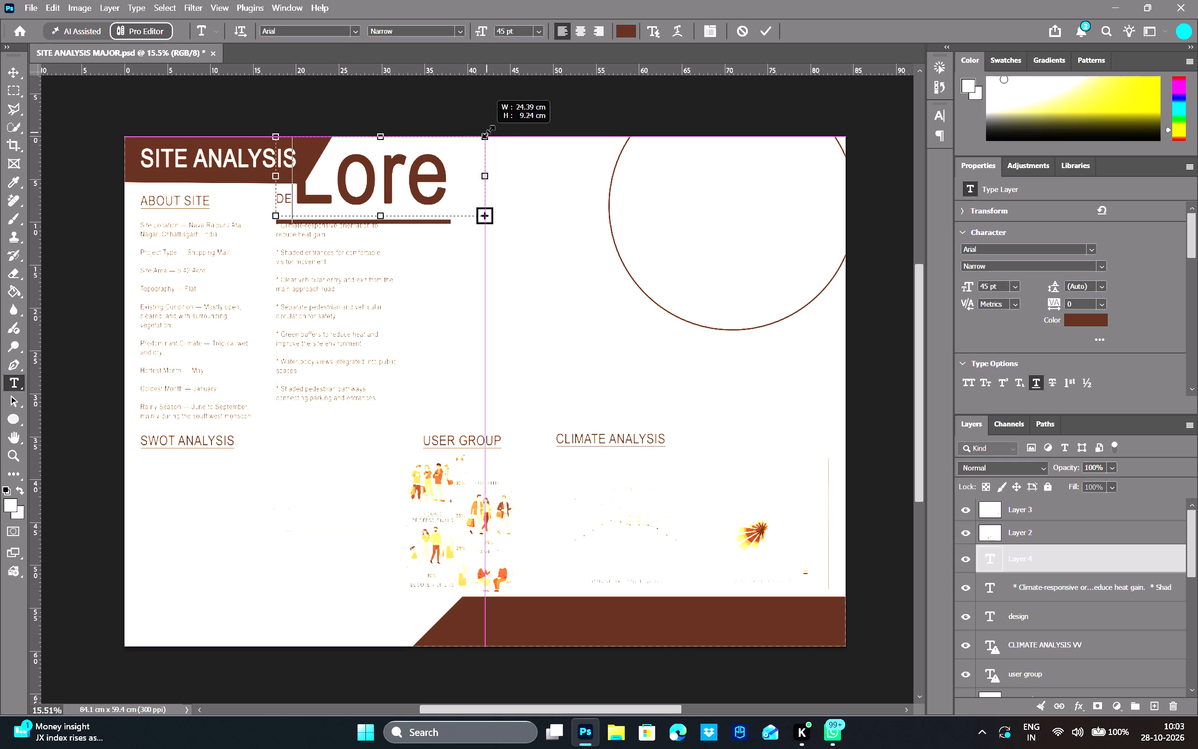
left_click_drag(488, 132, 487, 150)
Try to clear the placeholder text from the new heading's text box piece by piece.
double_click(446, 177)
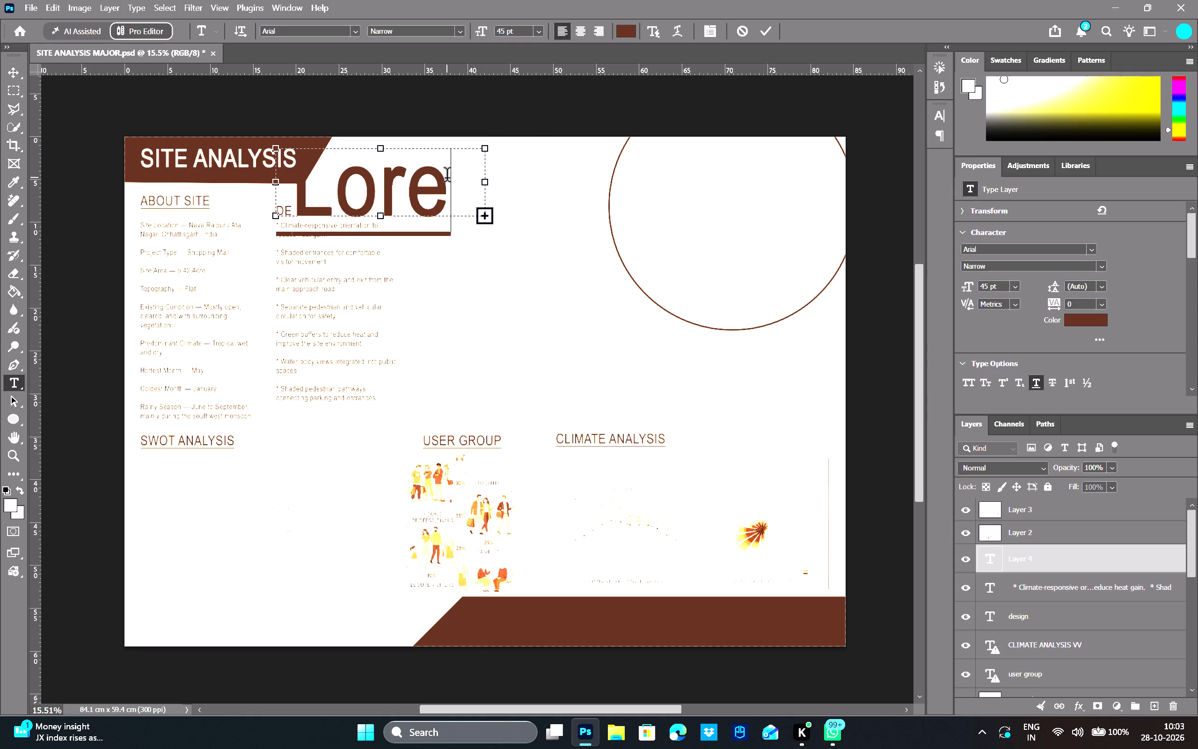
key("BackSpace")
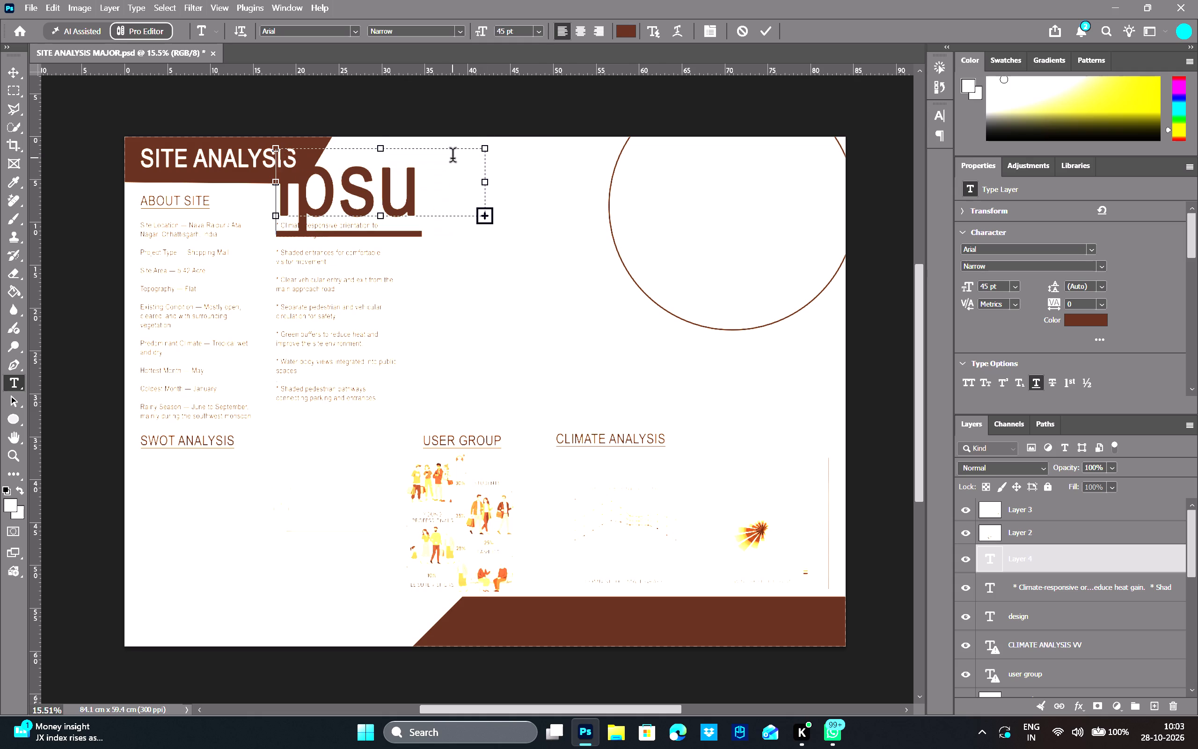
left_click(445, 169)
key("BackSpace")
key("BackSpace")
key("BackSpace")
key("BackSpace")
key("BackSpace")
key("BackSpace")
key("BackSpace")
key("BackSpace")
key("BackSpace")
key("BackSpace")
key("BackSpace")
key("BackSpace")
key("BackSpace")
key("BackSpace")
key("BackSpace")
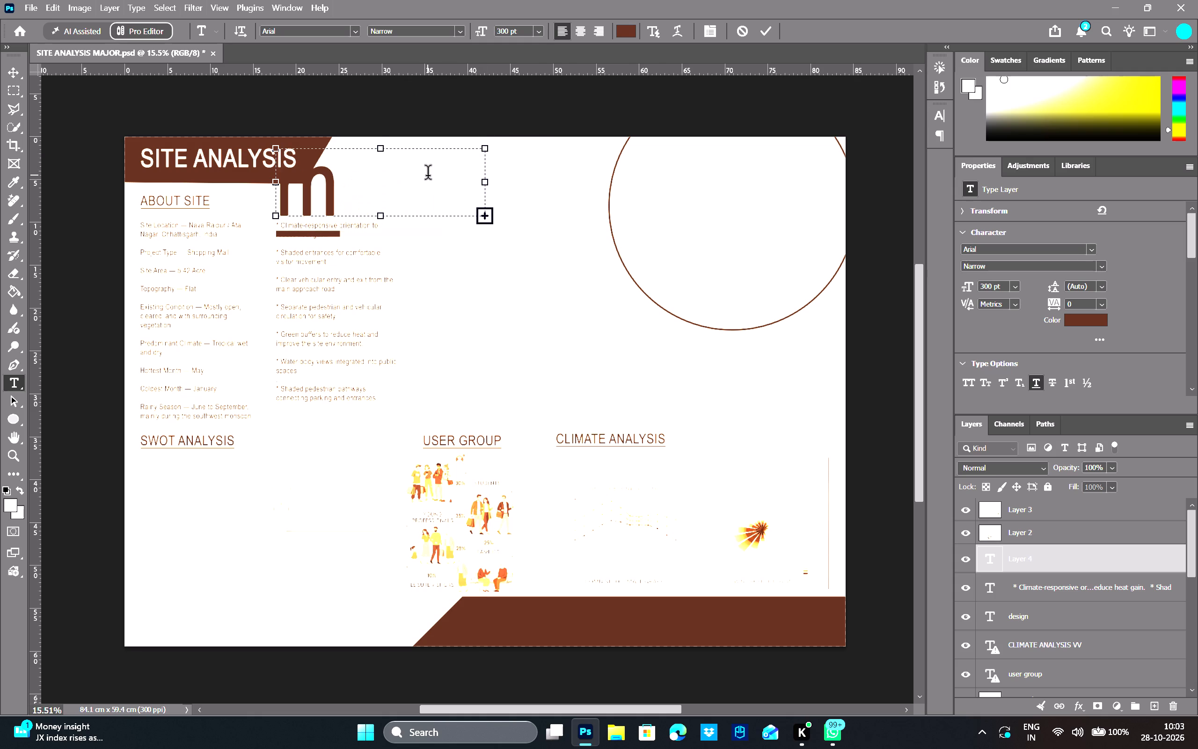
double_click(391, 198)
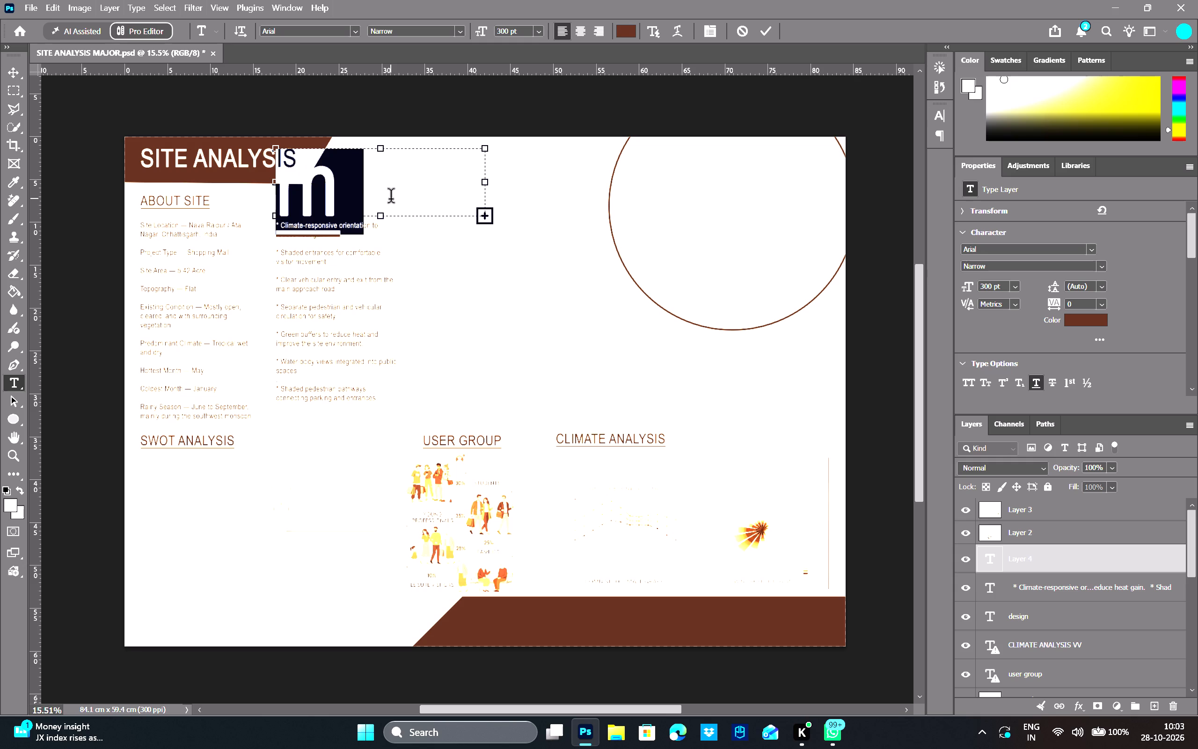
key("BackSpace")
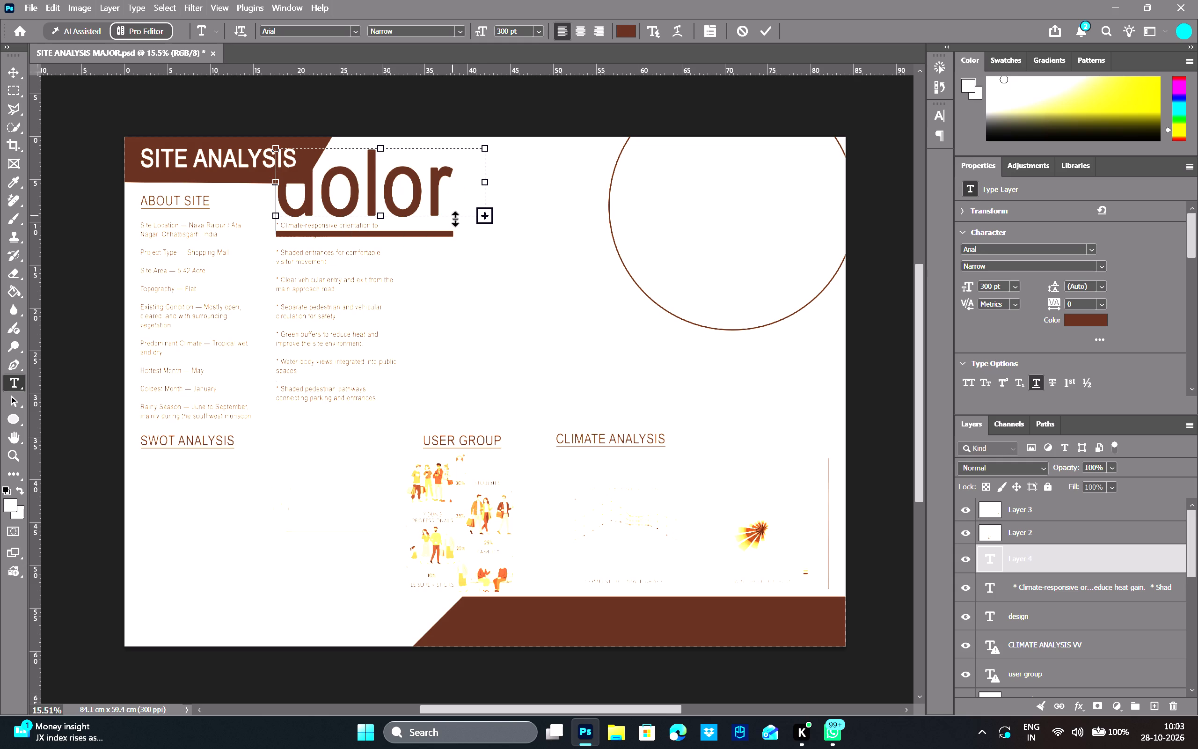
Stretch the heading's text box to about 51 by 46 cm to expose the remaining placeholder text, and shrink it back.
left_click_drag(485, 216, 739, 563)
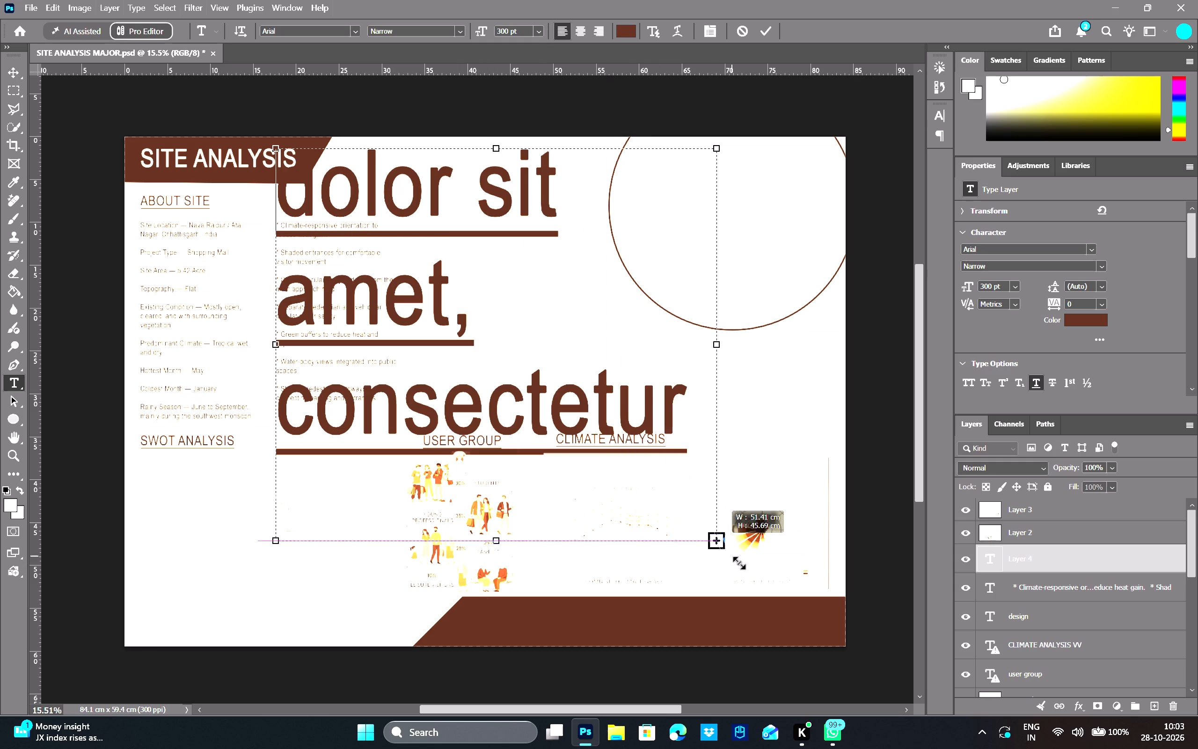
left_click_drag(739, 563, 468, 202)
Delete the new heading's text layer that contains the leftover "dolor sit amet" placeholder text.
right_click(1047, 557)
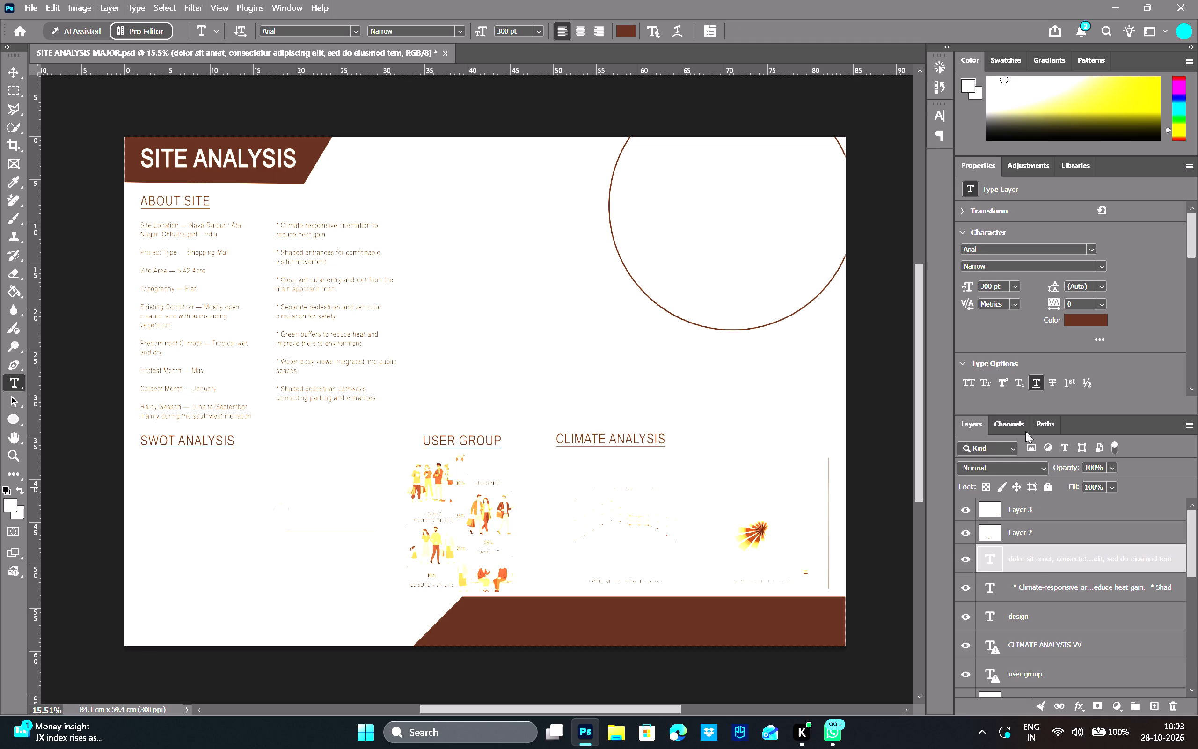
right_click(1060, 558)
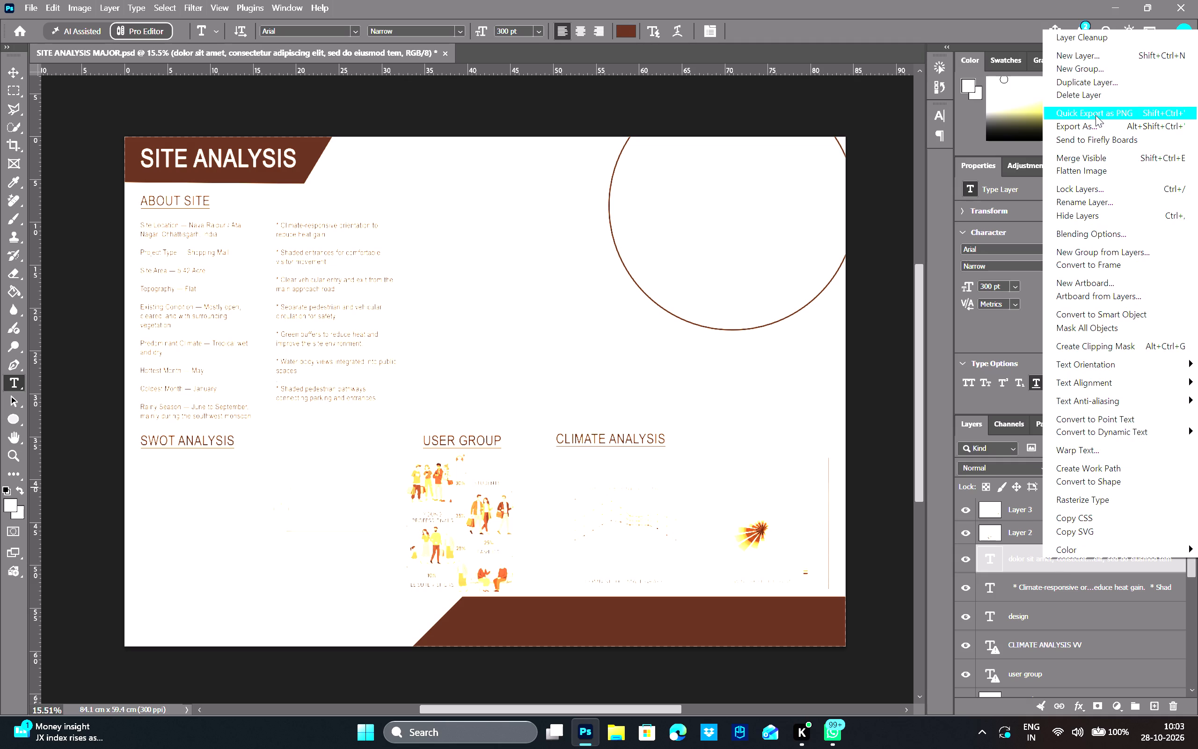
left_click(1099, 103)
left_click(1100, 99)
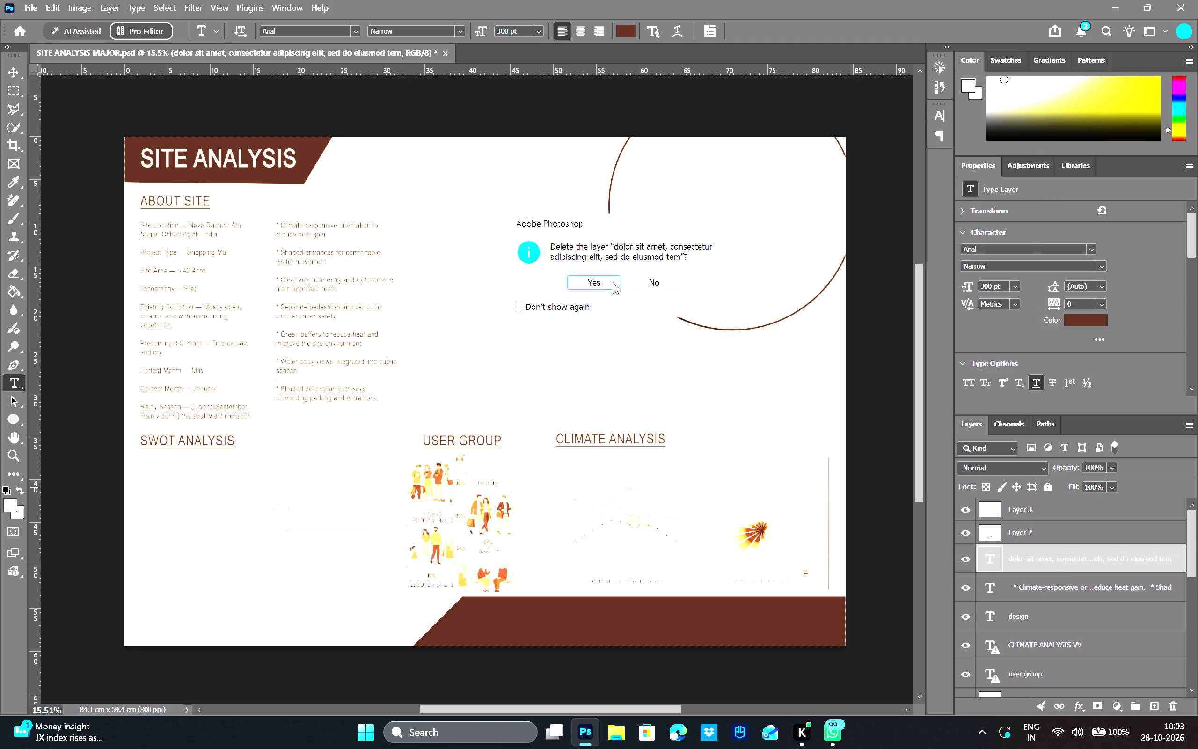
left_click(613, 282)
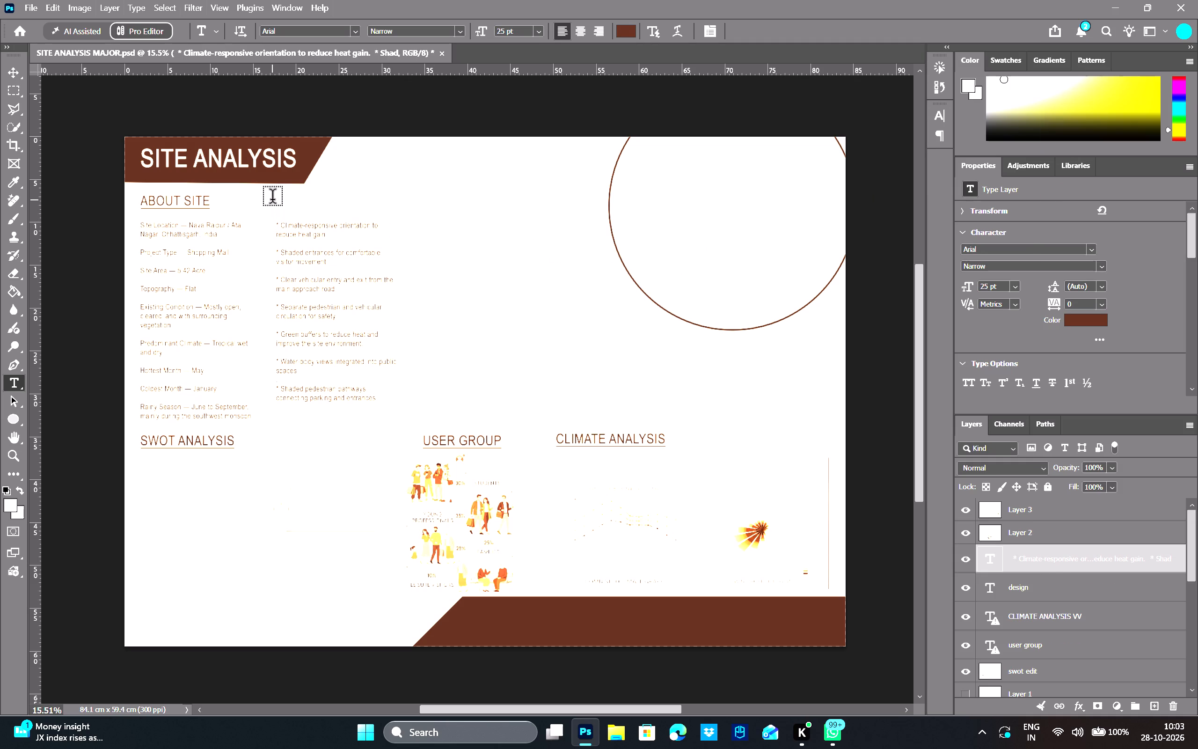
Draw a text box about 12 cm wide and 2.4 cm high above the design response bullets and enter DESIGN RESPONSE.
left_click_drag(273, 196, 375, 215)
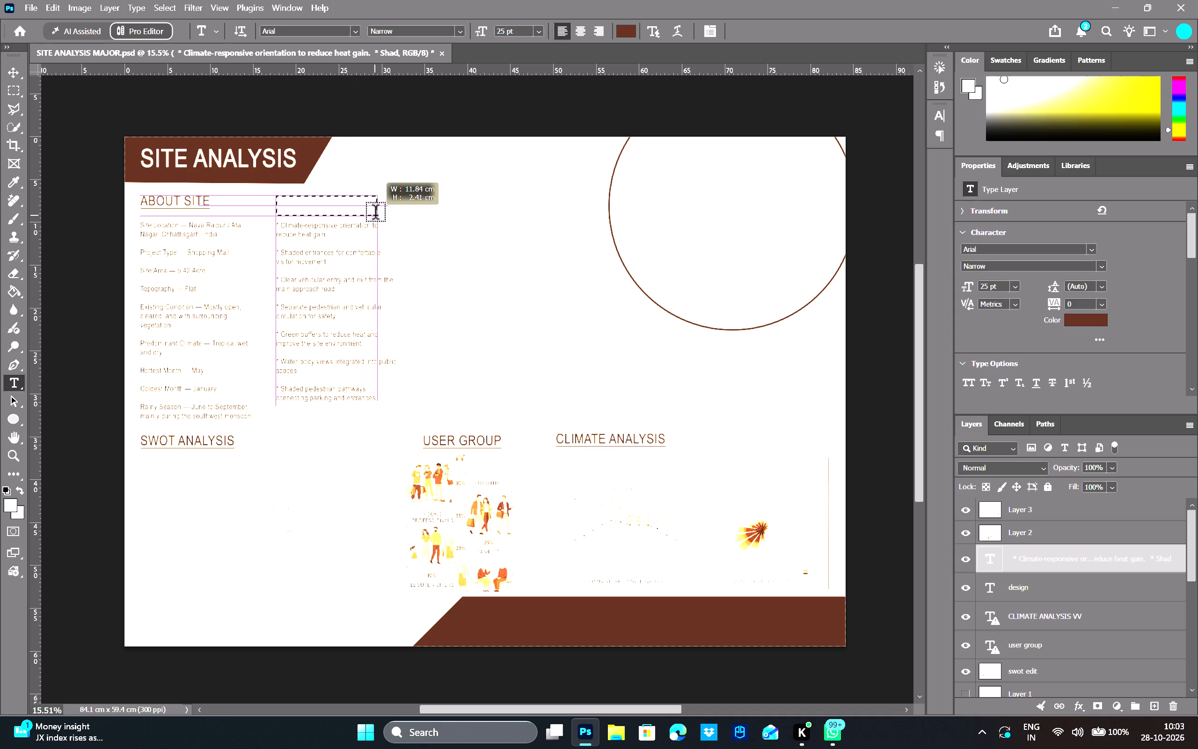
left_click_drag(375, 215, 384, 216)
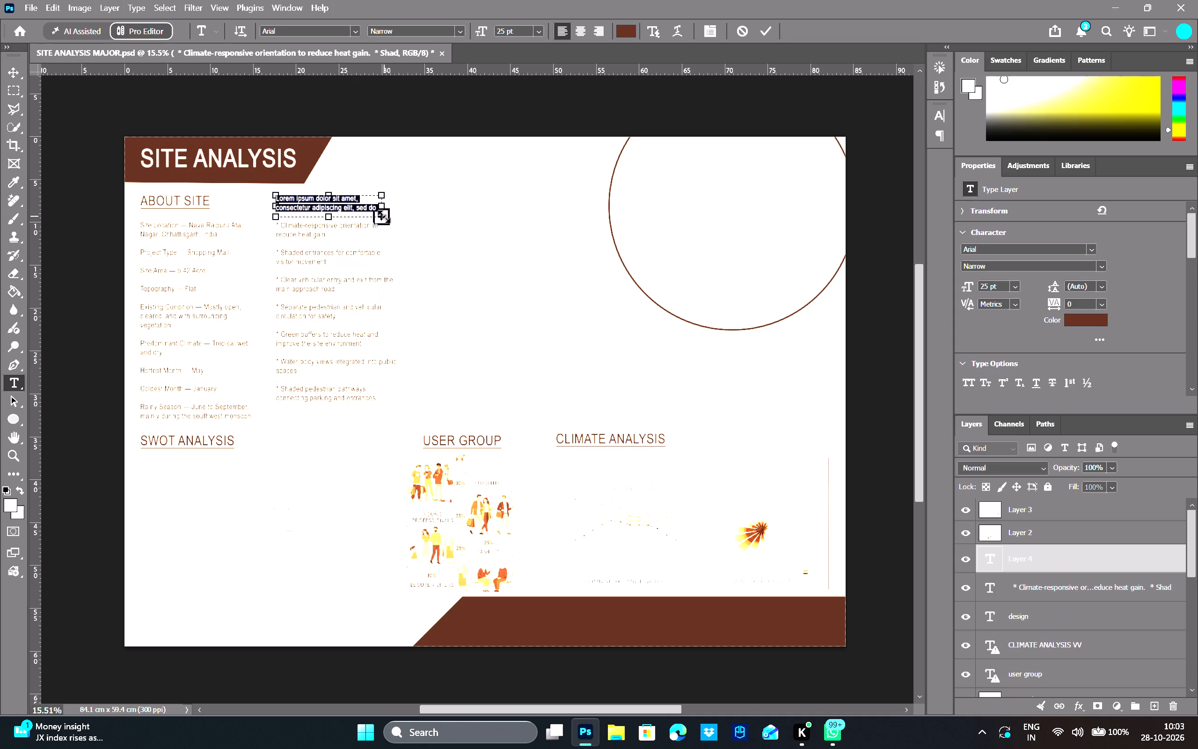
key("BackSpace")
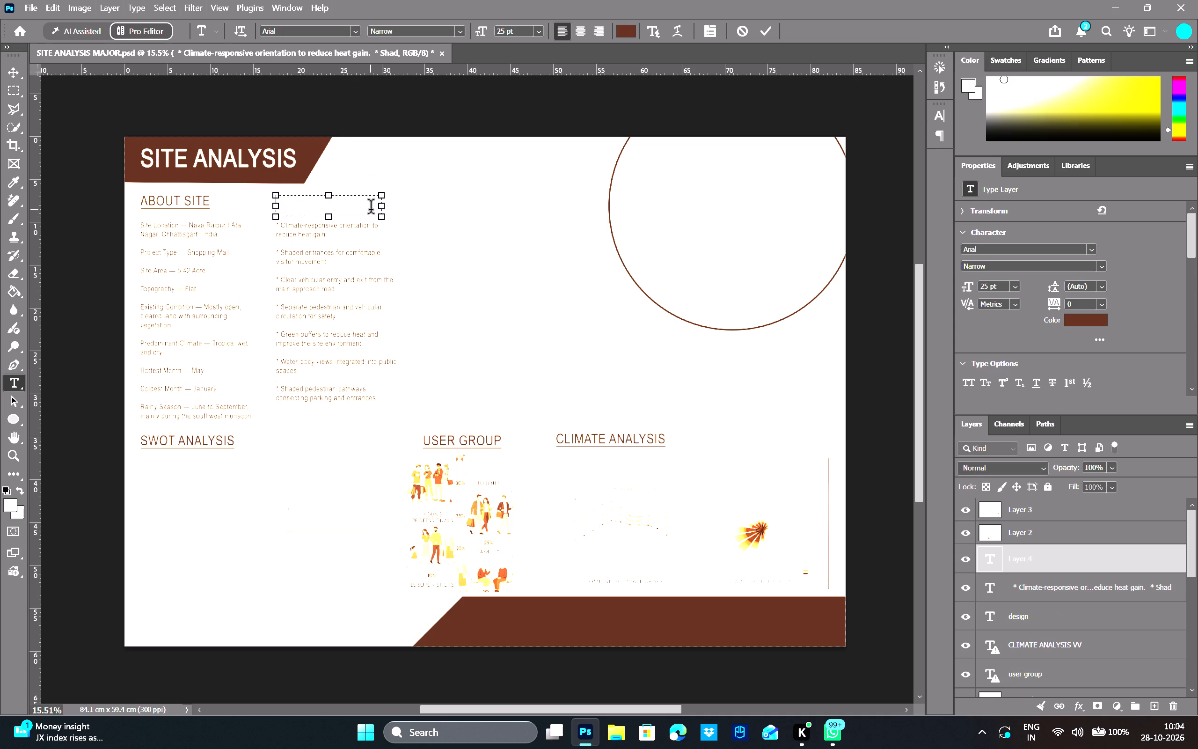
type("DES")
type("IGN RESPONSE")
Set the whole DESIGN RESPONSE heading to a font size of 45 pt.
double_click(339, 206)
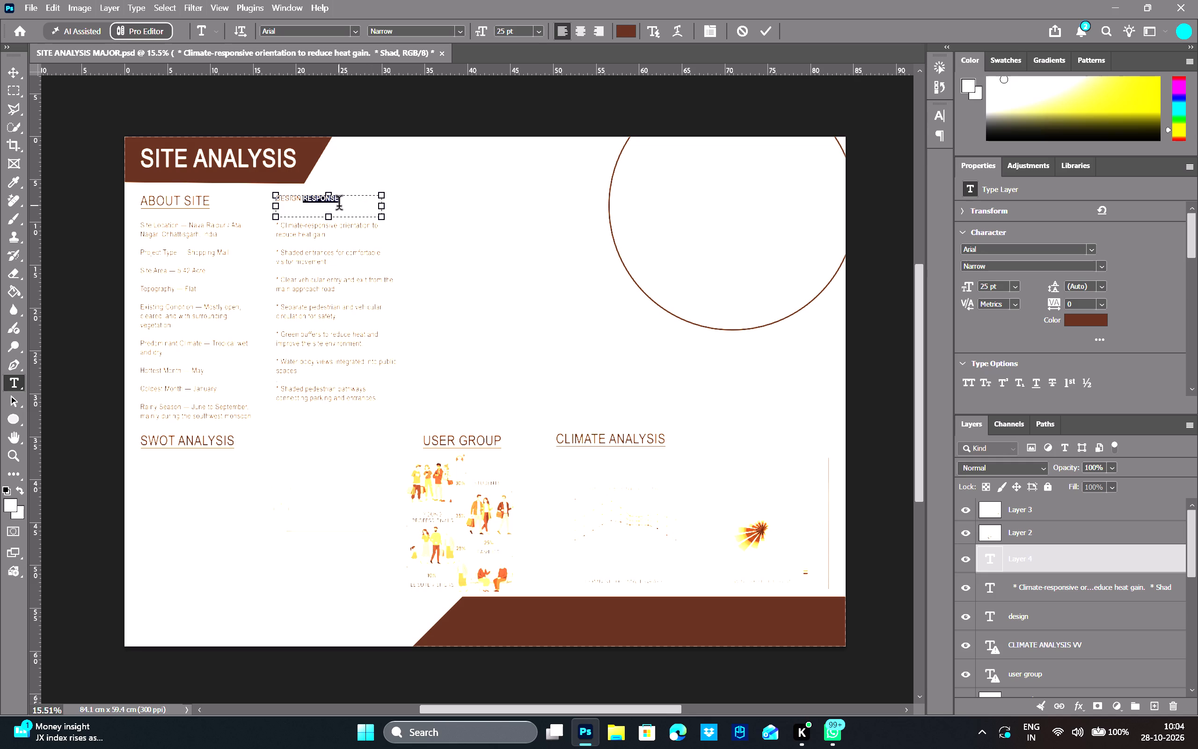
double_click(300, 204)
left_click_drag(340, 206, 287, 209)
left_click_drag(287, 209, 278, 209)
left_click_drag(520, 32, 397, 31)
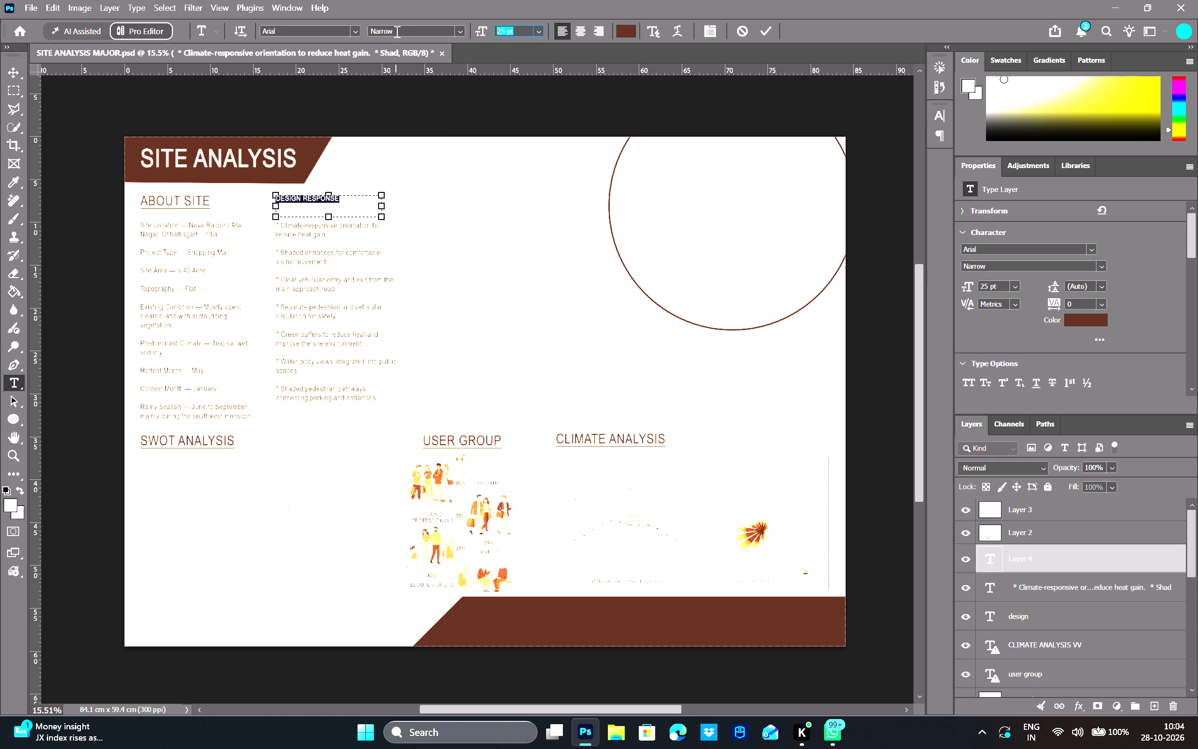
key("BackSpace")
type("45")
key("Return")
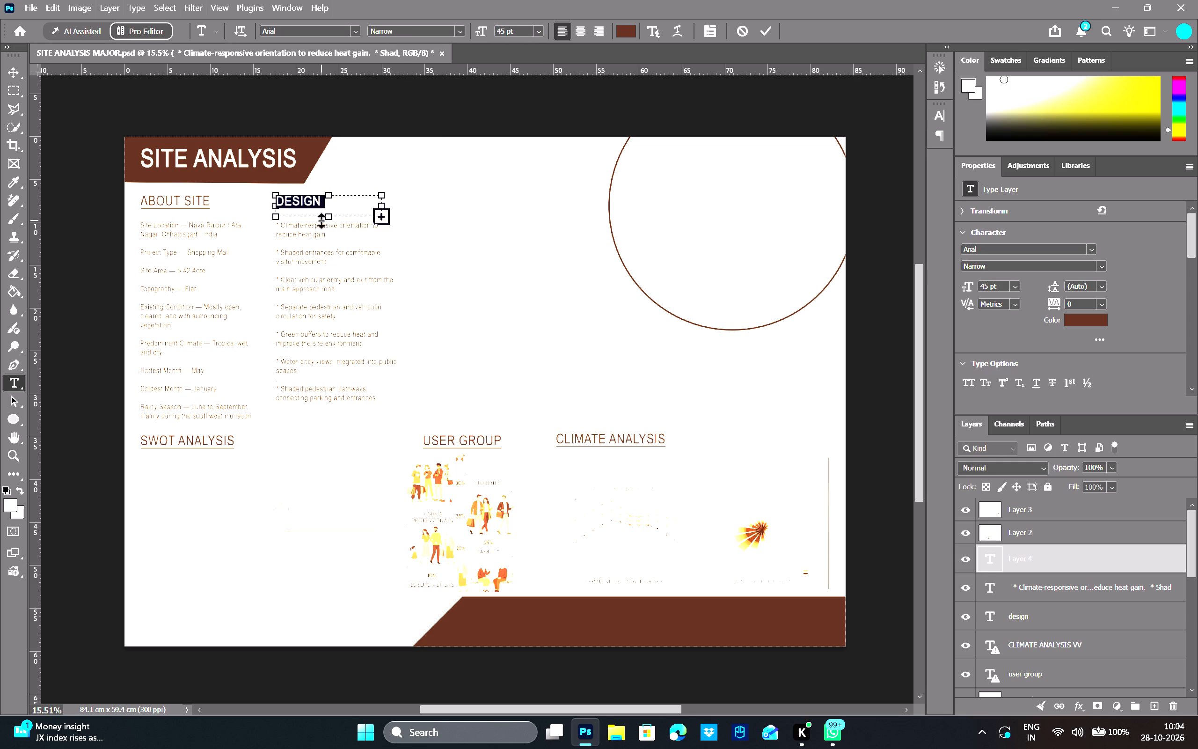
Resize the DESIGN RESPONSE text box to about 15 cm wide and 1.7 cm high so the heading fits on one line.
left_click_drag(328, 217, 327, 257)
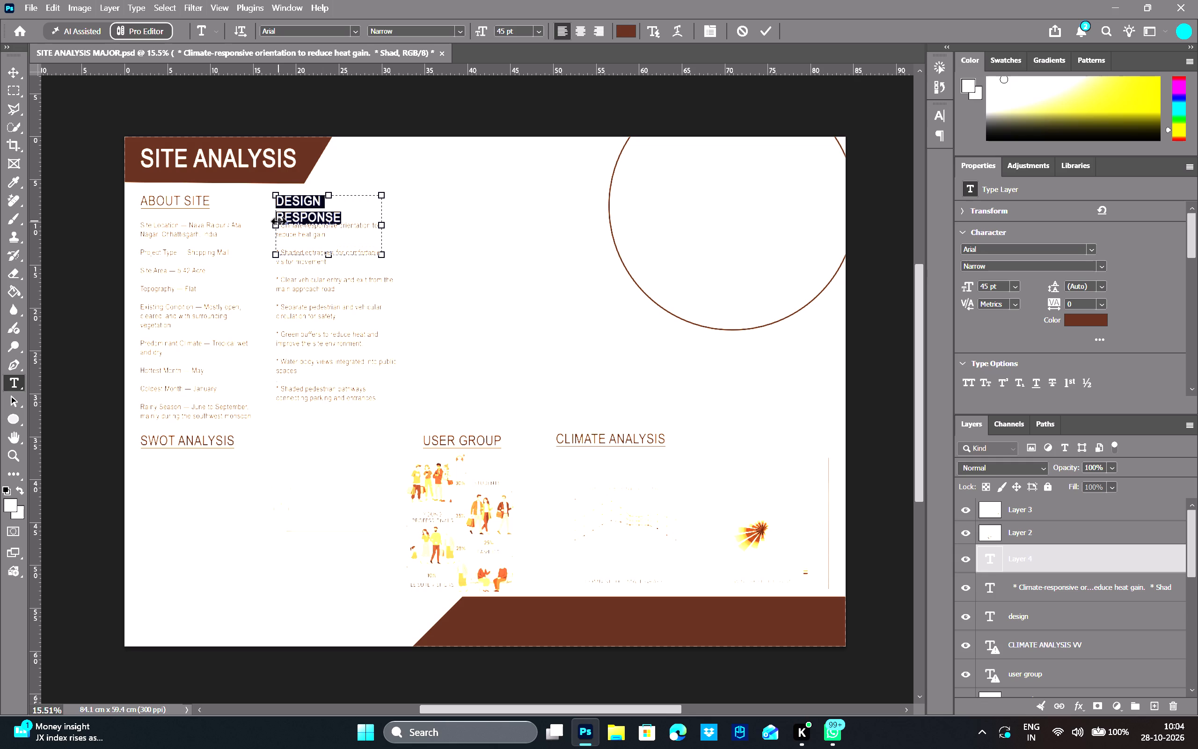
left_click_drag(331, 254, 332, 230)
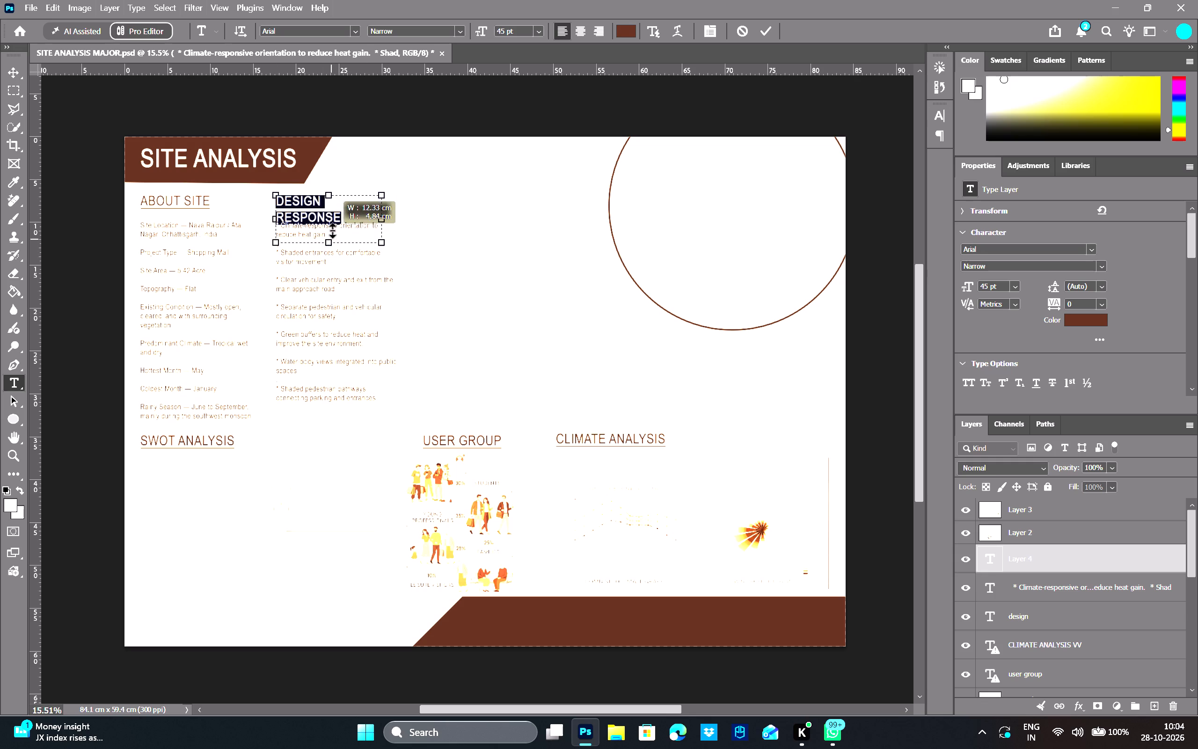
left_click_drag(332, 230, 337, 211)
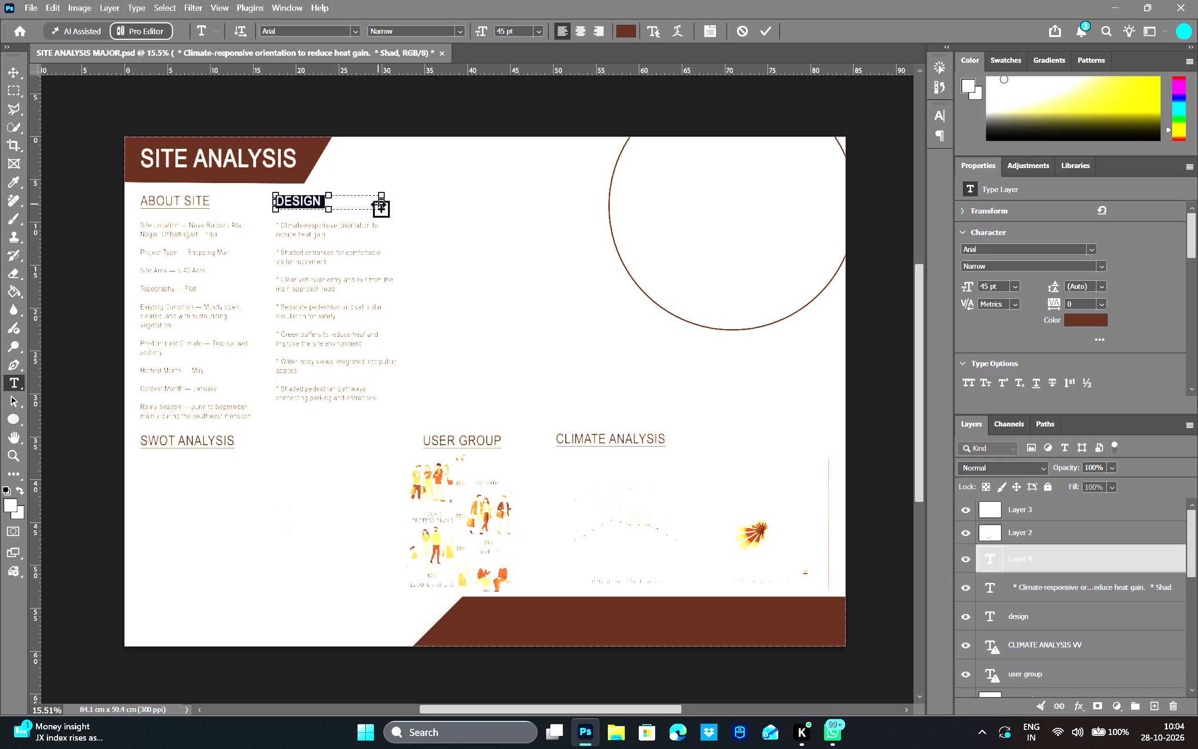
left_click_drag(378, 204, 403, 204)
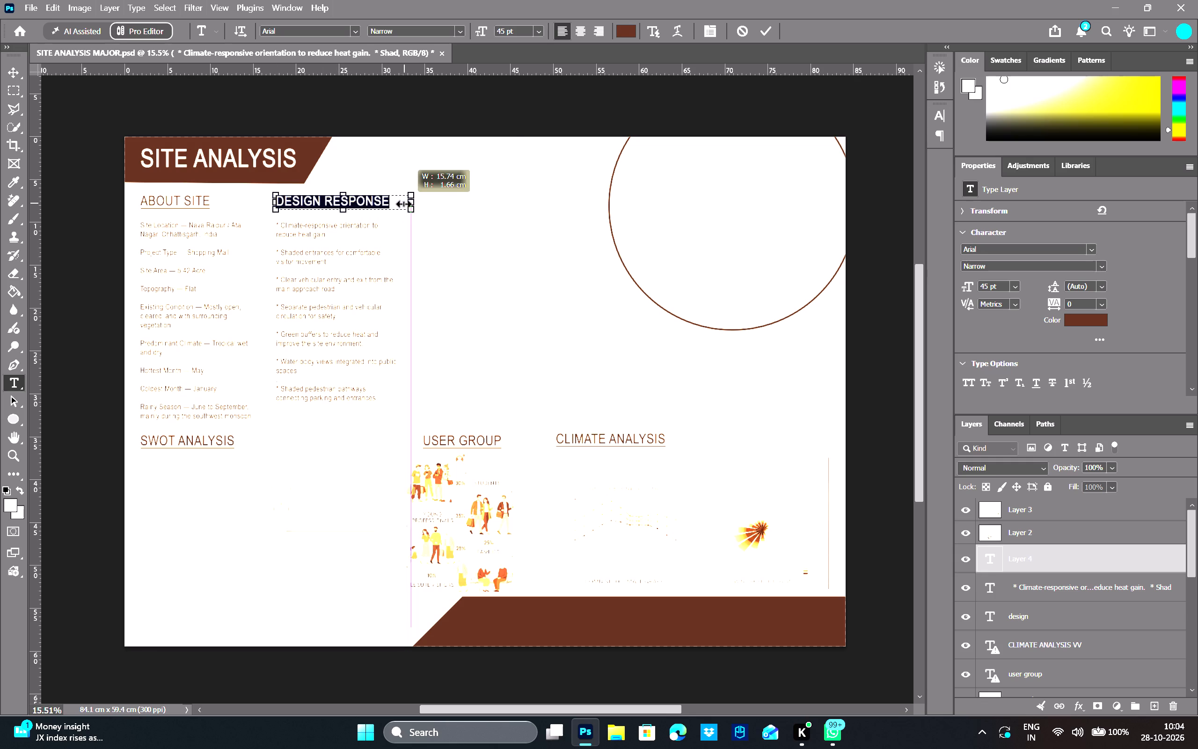
left_click_drag(403, 204, 400, 206)
Underline the DESIGN RESPONSE heading to match ABOUT SITE and finish the text edit.
left_click(703, 30)
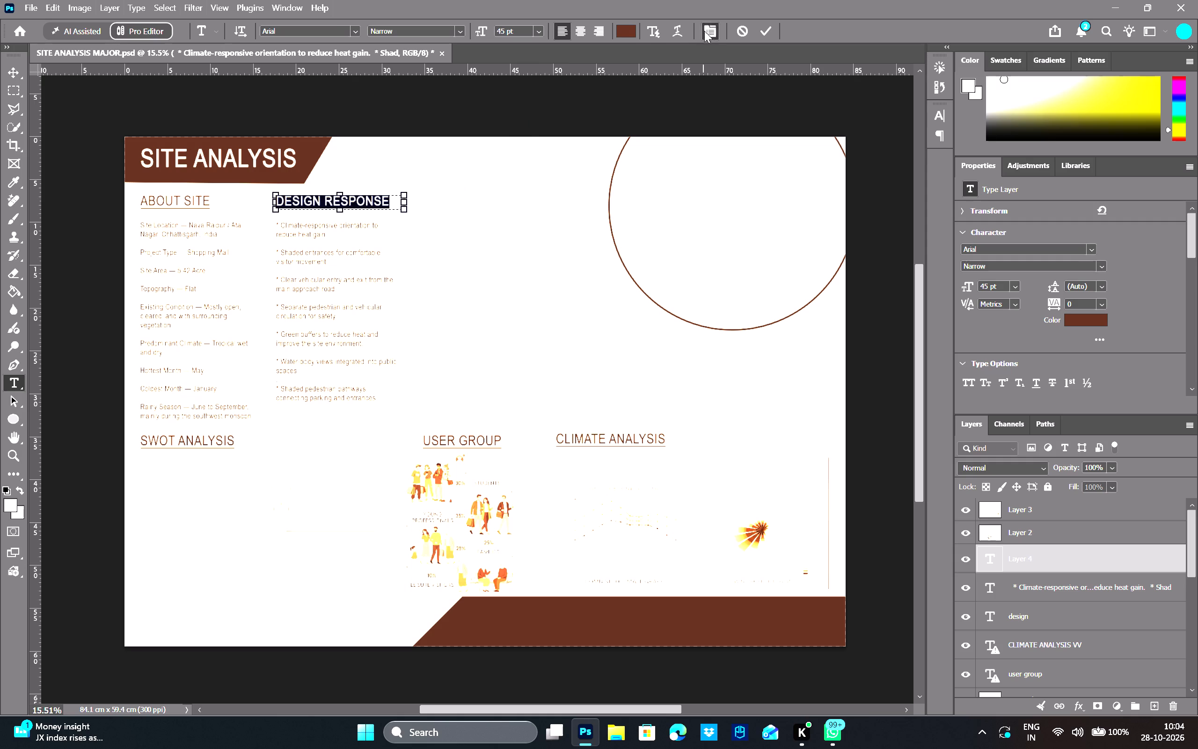
left_click(895, 214)
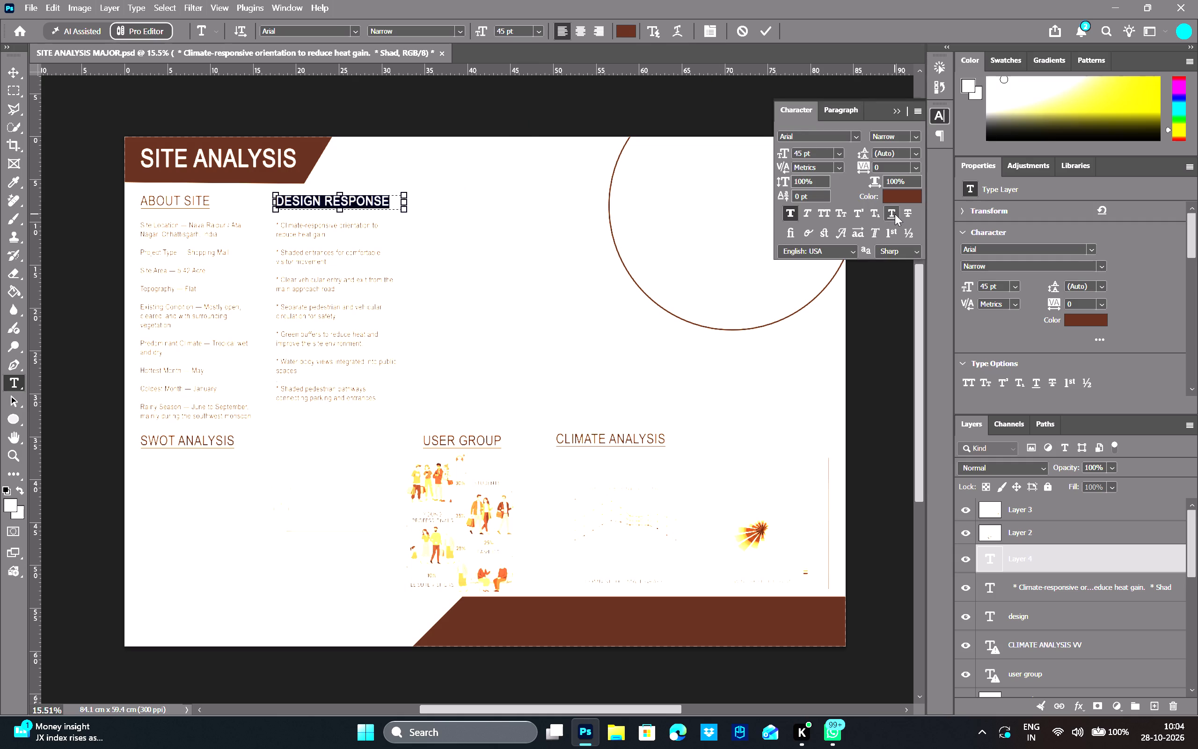
left_click(759, 36)
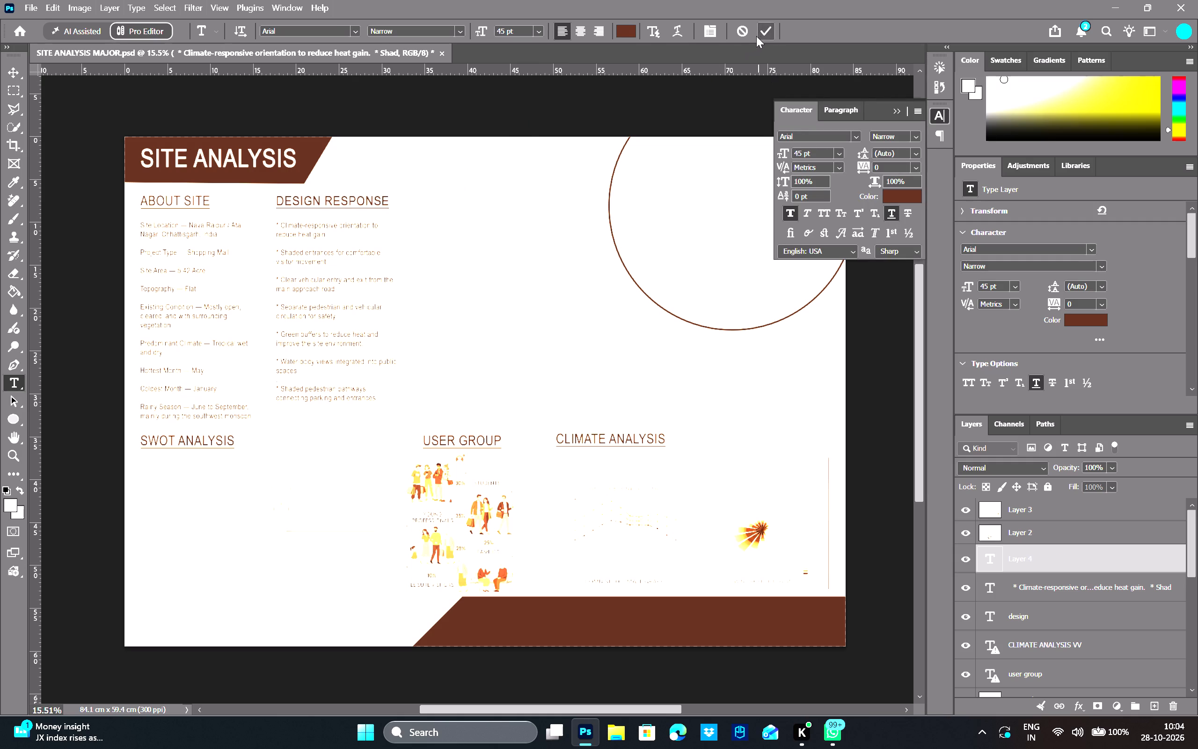
left_click(572, 125)
left_click(894, 108)
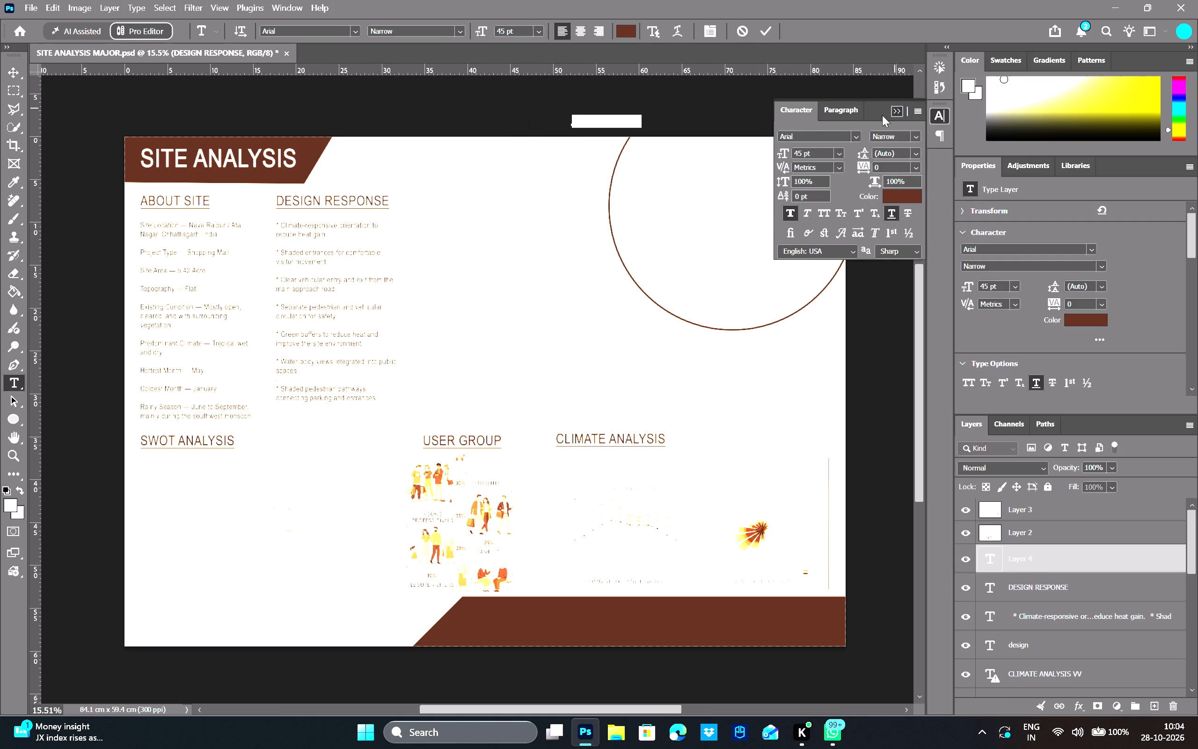
left_click(445, 80)
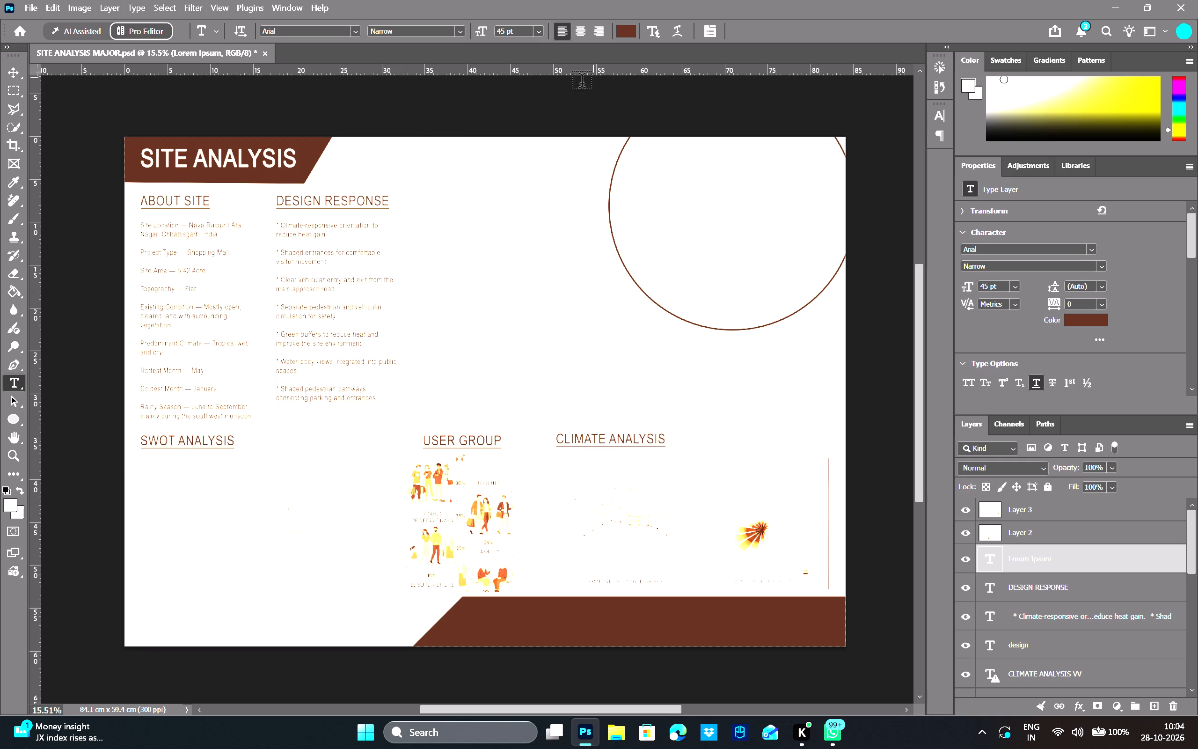
Shift the DESIGN RESPONSE heading slightly toward the ABOUT SITE column, keeping it level with ABOUT SITE, and deselect it.
key("v")
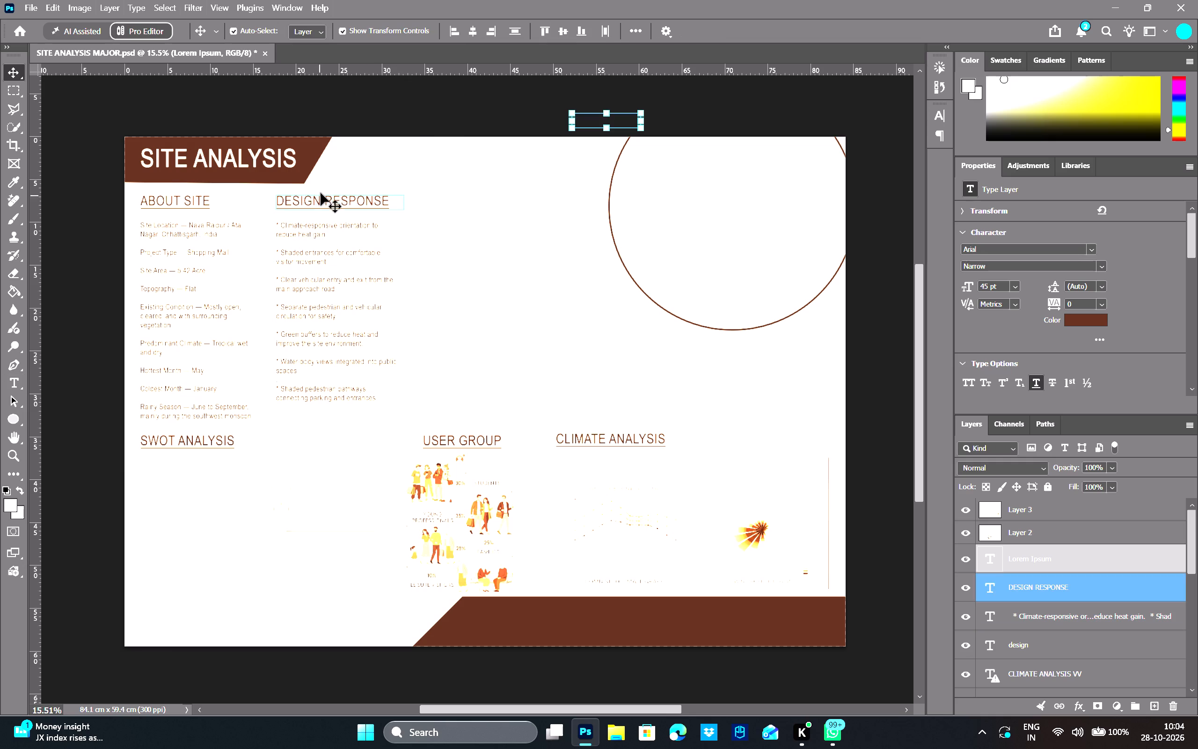
left_click_drag(317, 196, 311, 199)
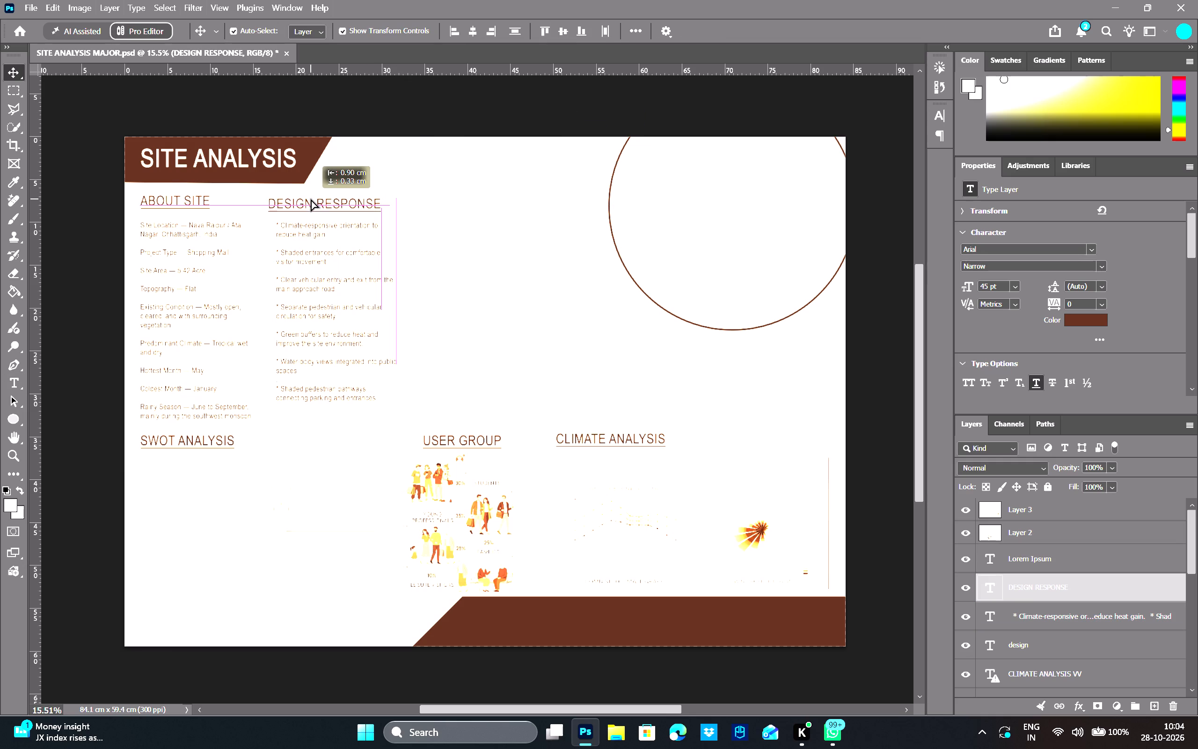
left_click_drag(311, 199, 310, 196)
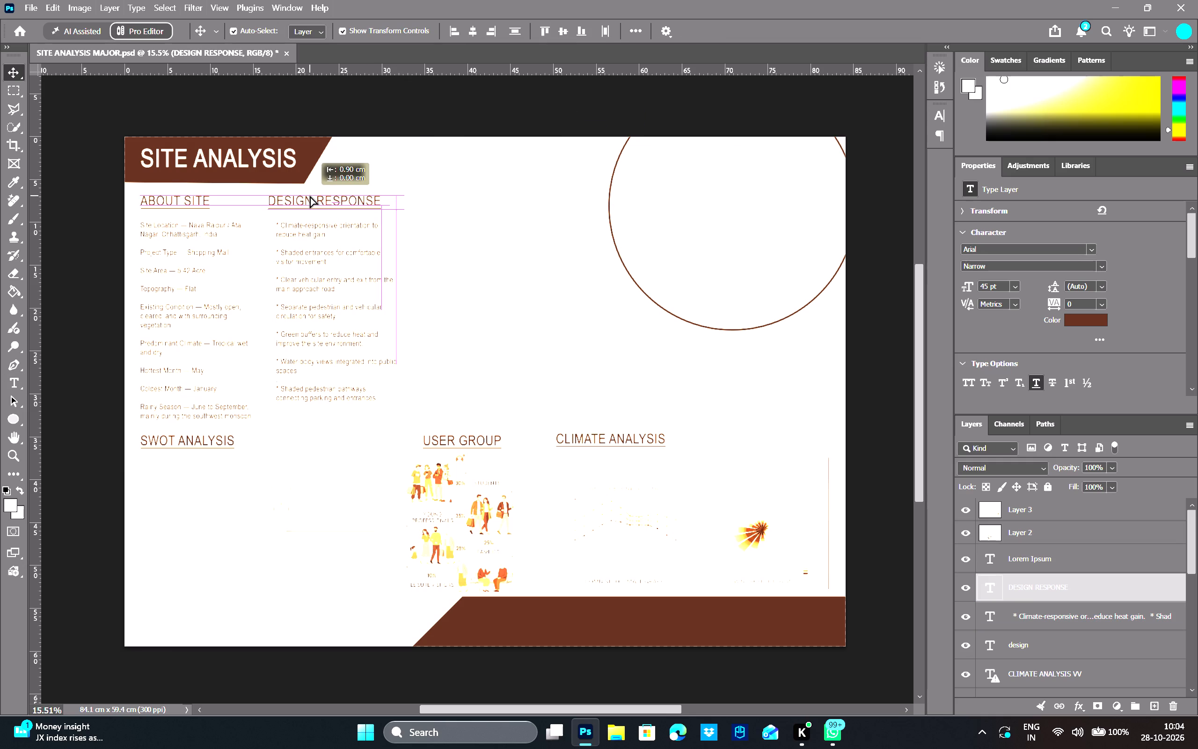
left_click_drag(310, 196, 313, 197)
left_click(453, 80)
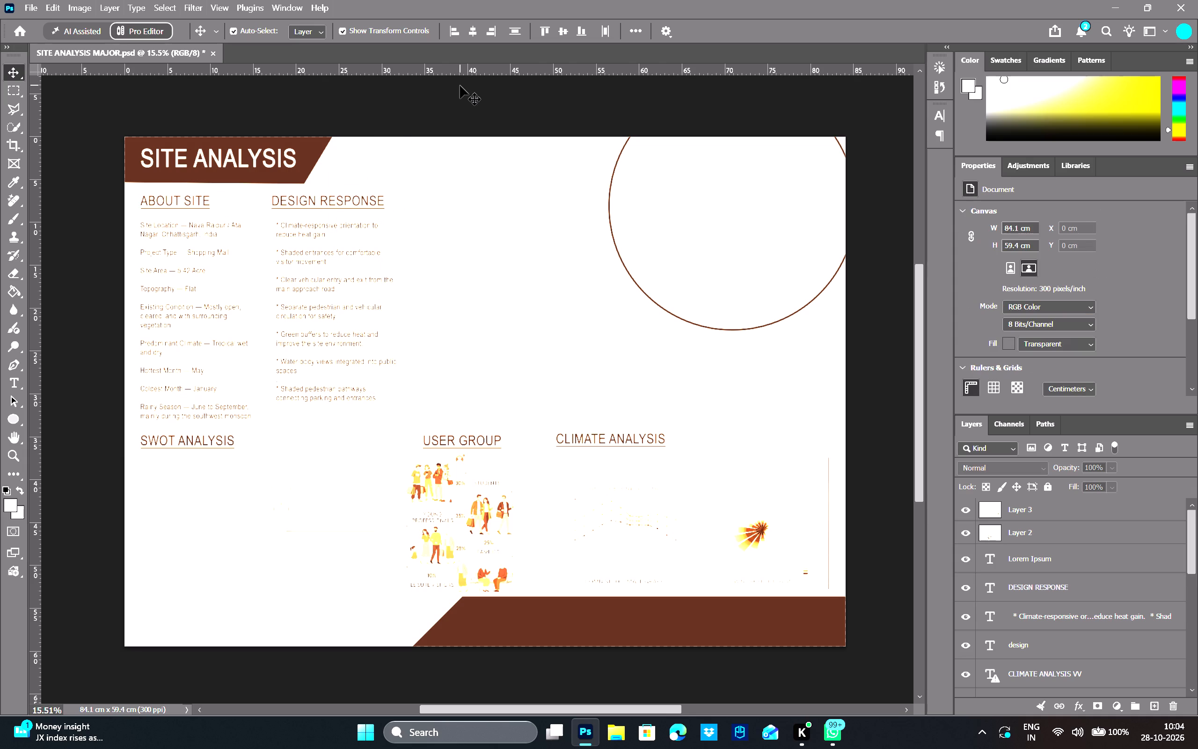
left_click(446, 102)
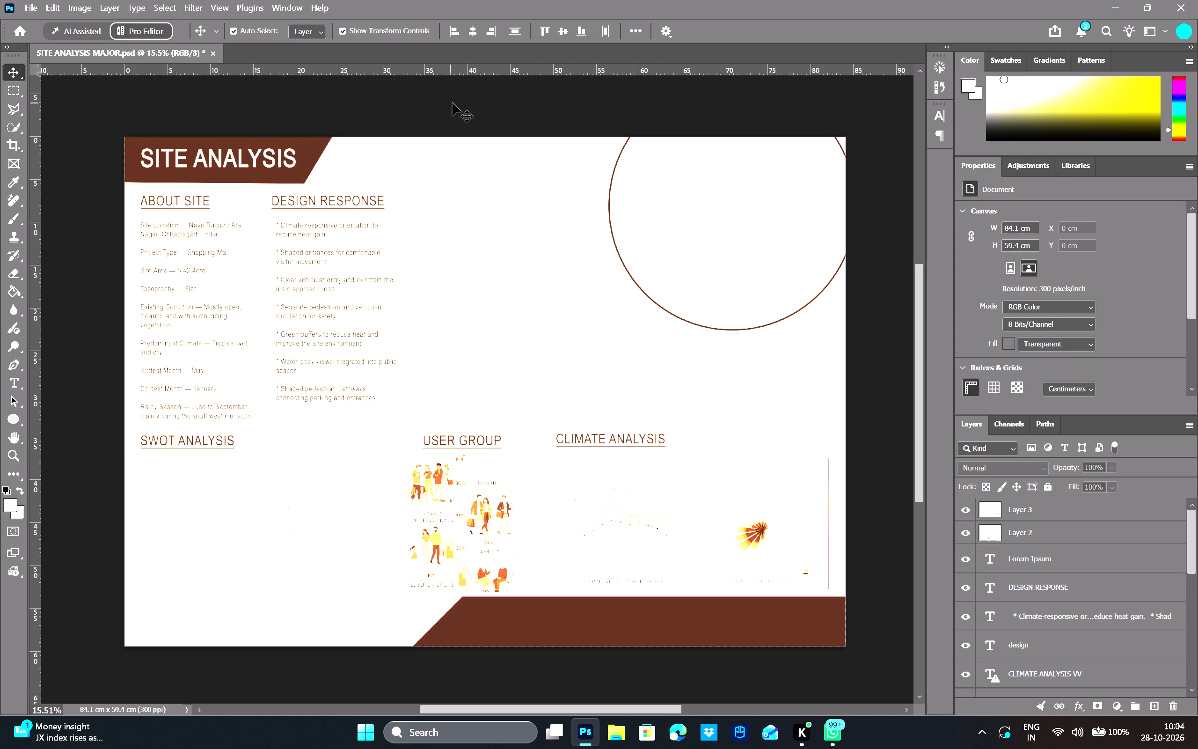
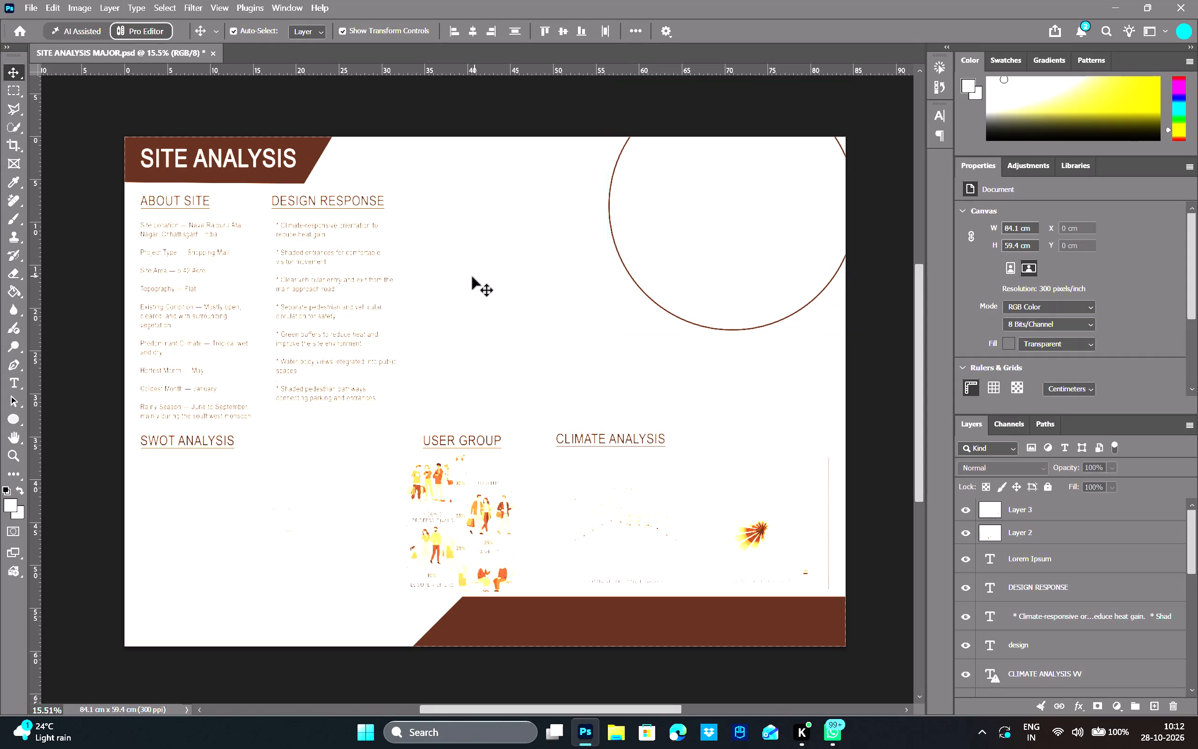
Move the large brown-outlined circle further past the sheet's right edge, to about X 63 cm and Y -7.2 cm, and deselect it.
left_click_drag(614, 232, 634, 228)
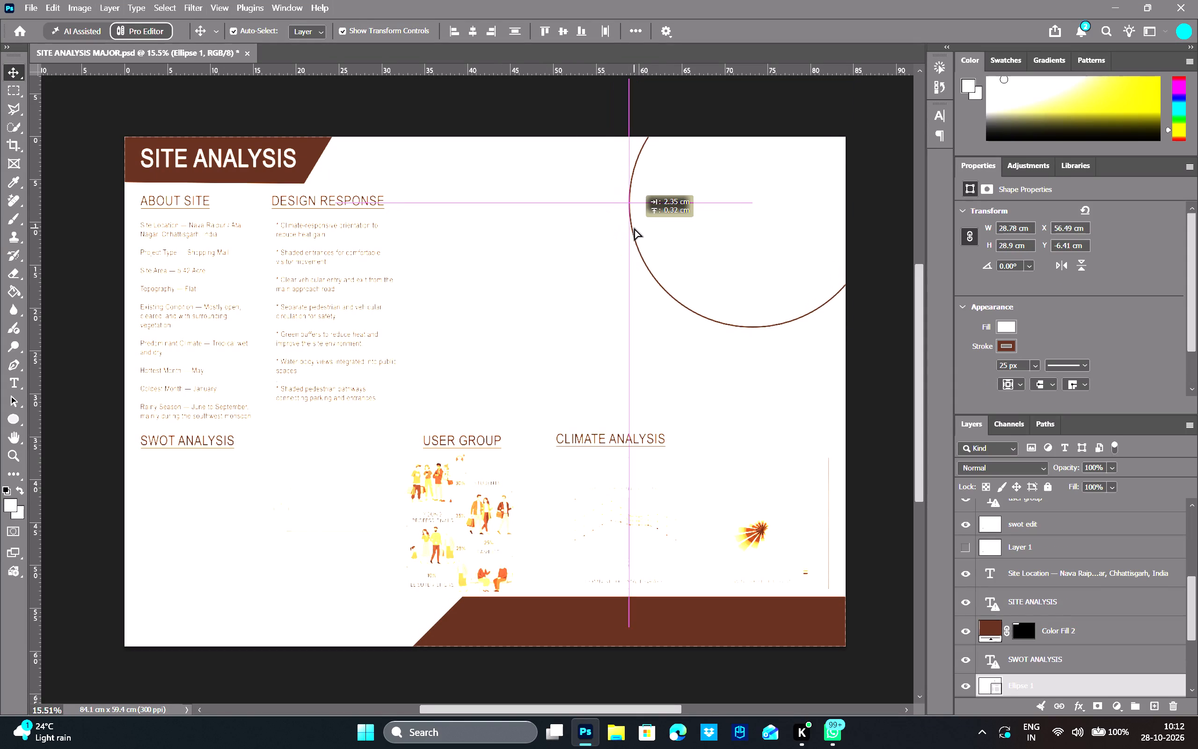
left_click_drag(634, 228, 670, 225)
left_click(561, 107)
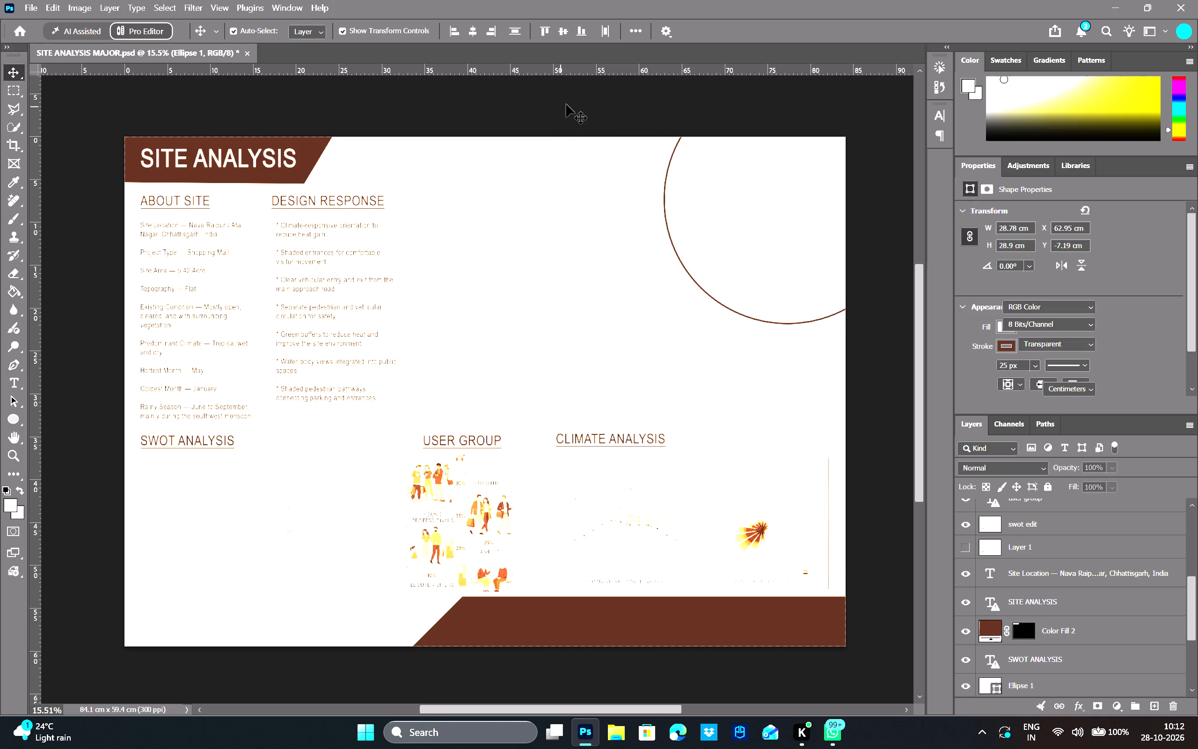
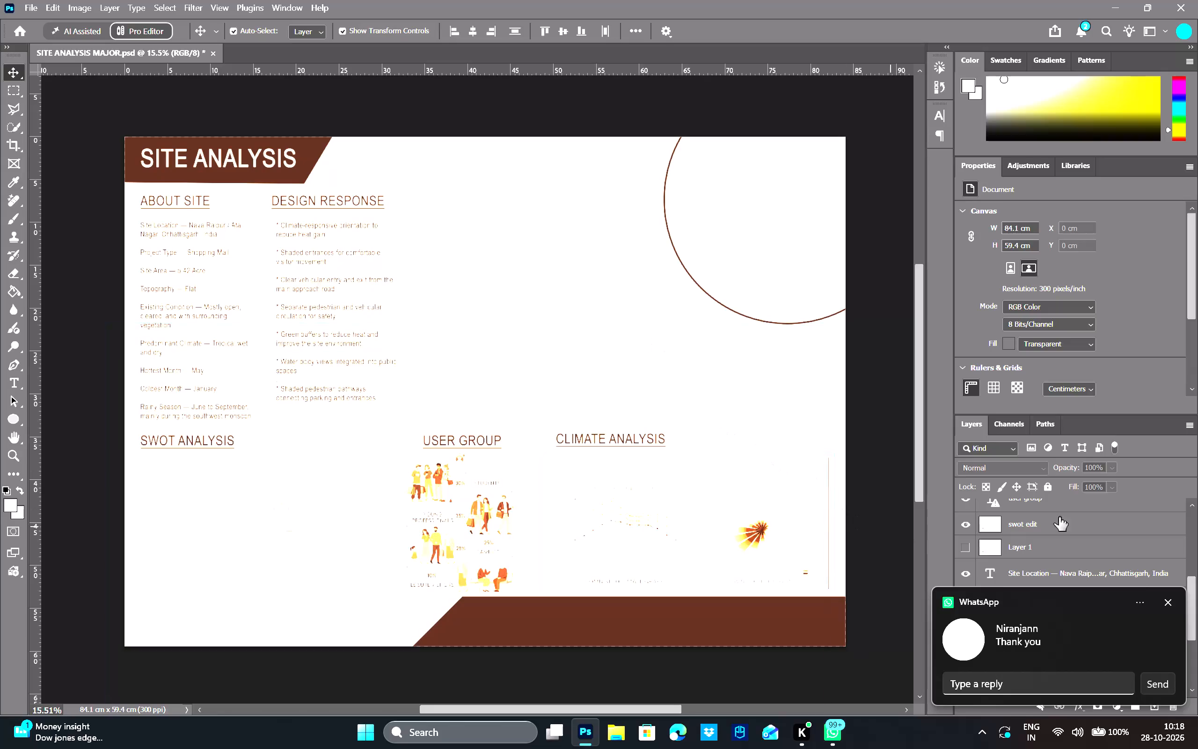
Dismiss the incoming chat notification covering the layer list and bring the topmost layers of the sheet into view.
left_click_drag(978, 625, 1197, 631)
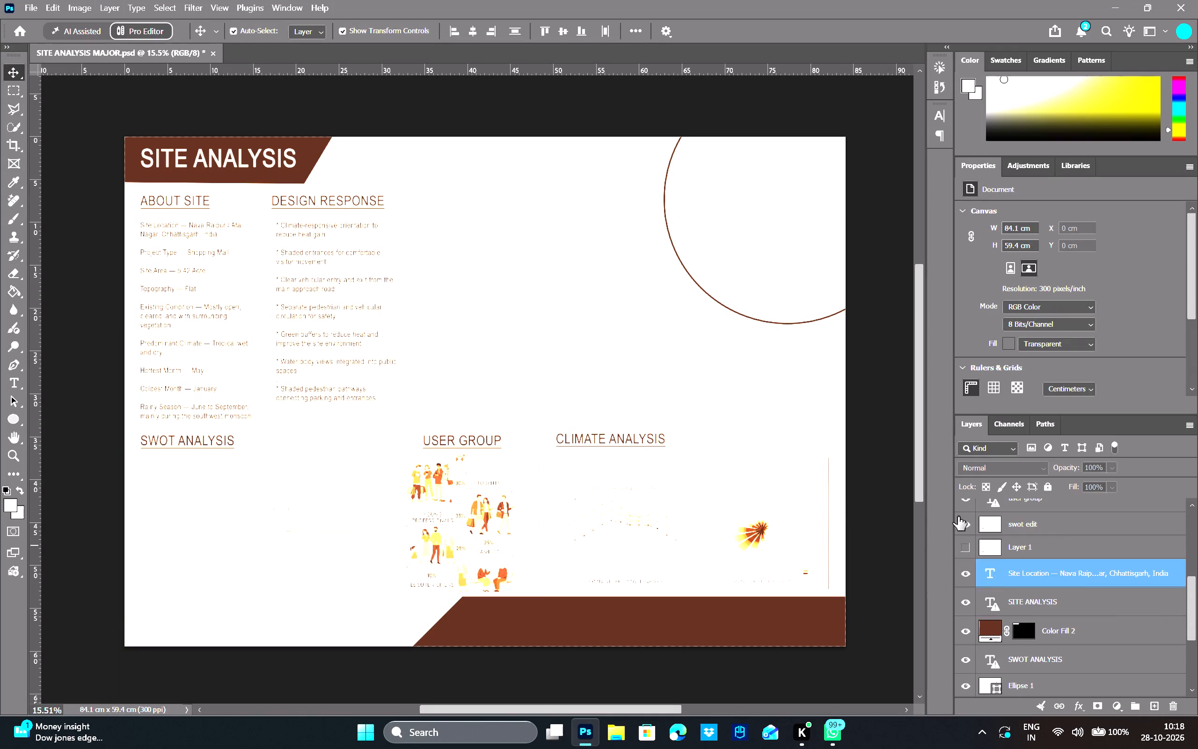
scroll(969, 509, "up", 8)
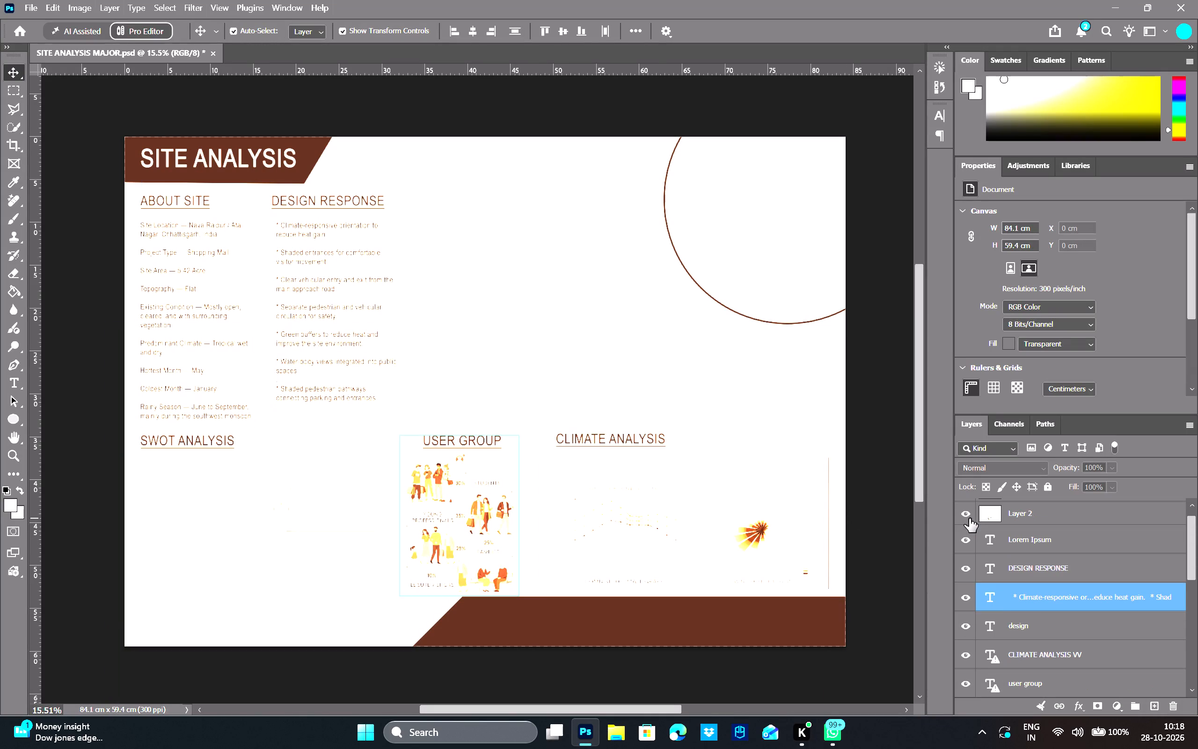
scroll(969, 518, "up", 3)
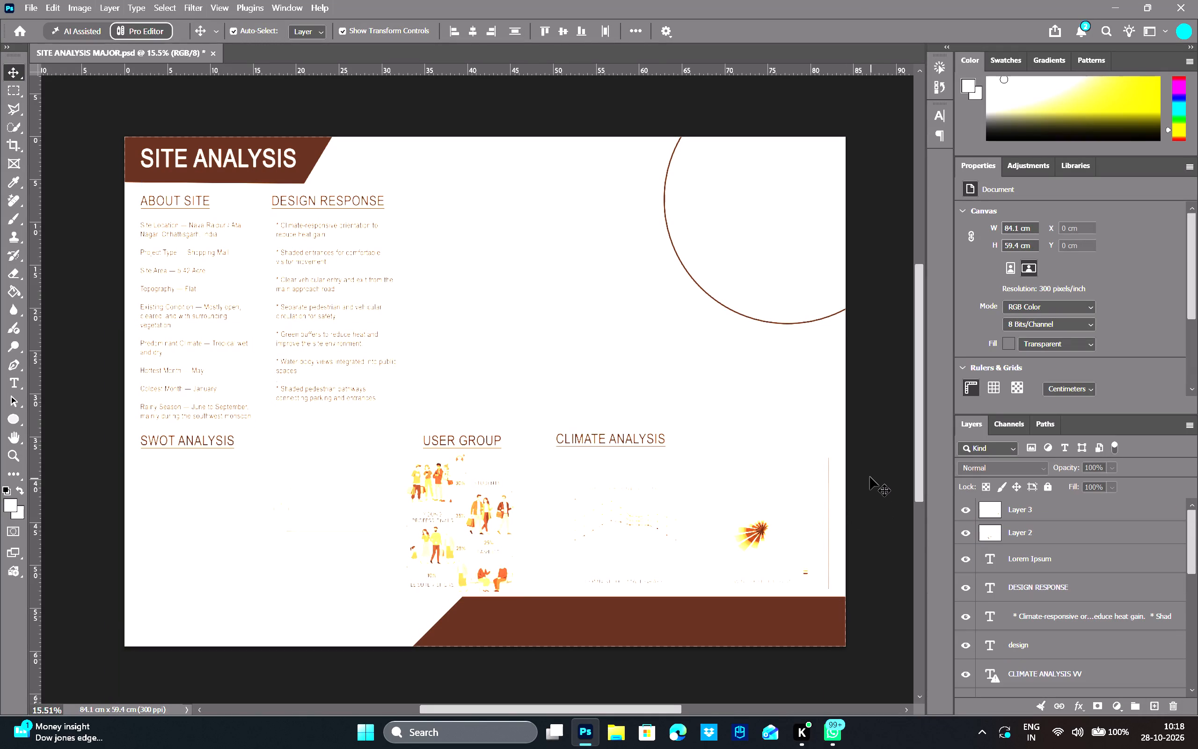
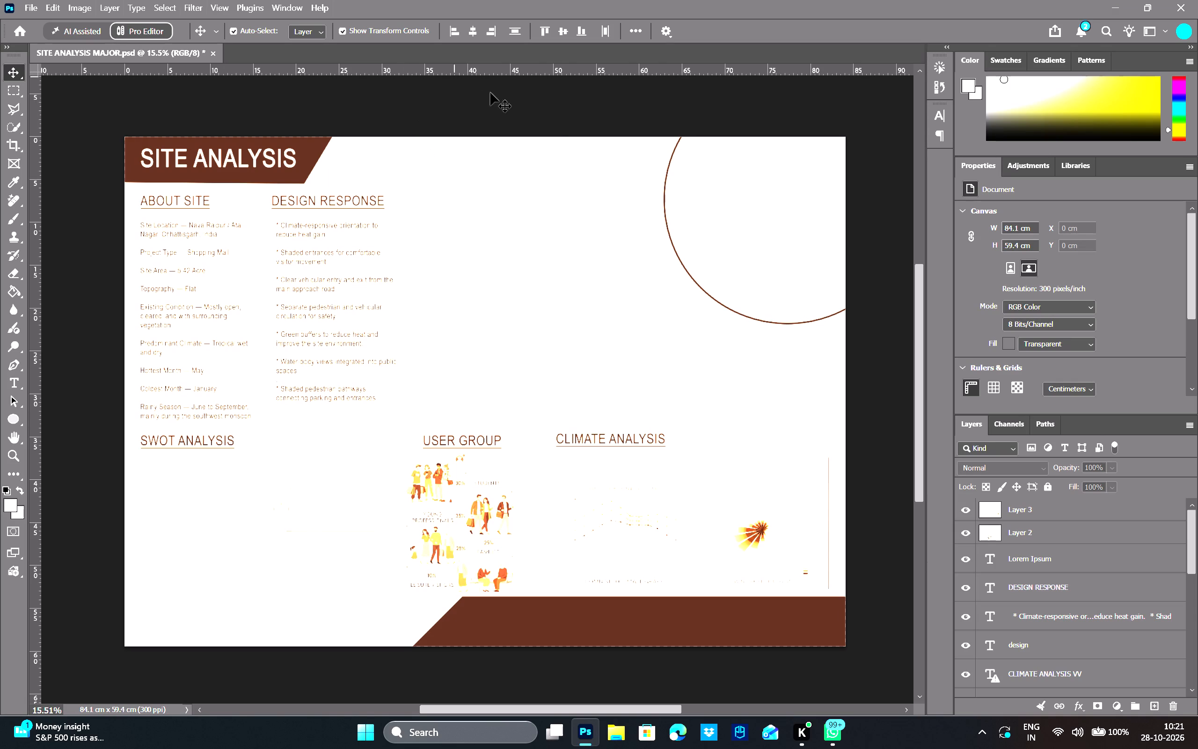
Move the circle outline fully onto the sheet, flush with its top and right edges at about X 55.33 cm, Y 0 cm.
left_click_drag(671, 178, 652, 177)
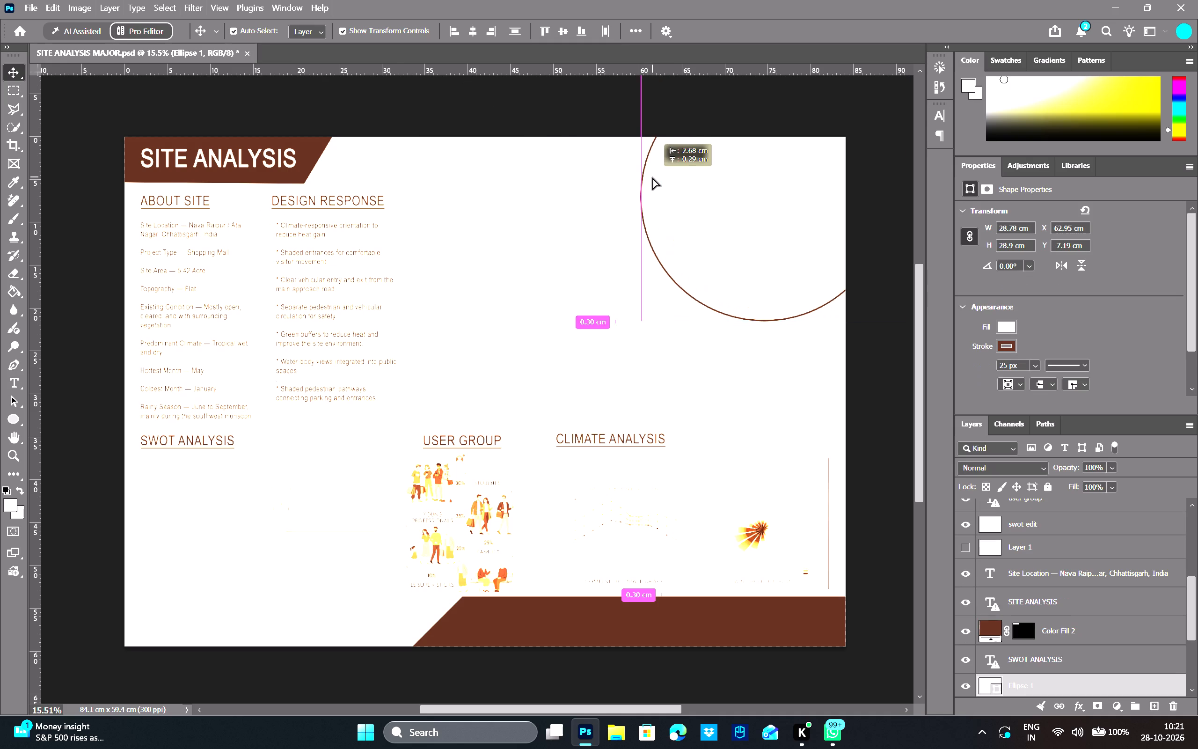
left_click_drag(652, 177, 652, 177)
left_click_drag(759, 199, 718, 244)
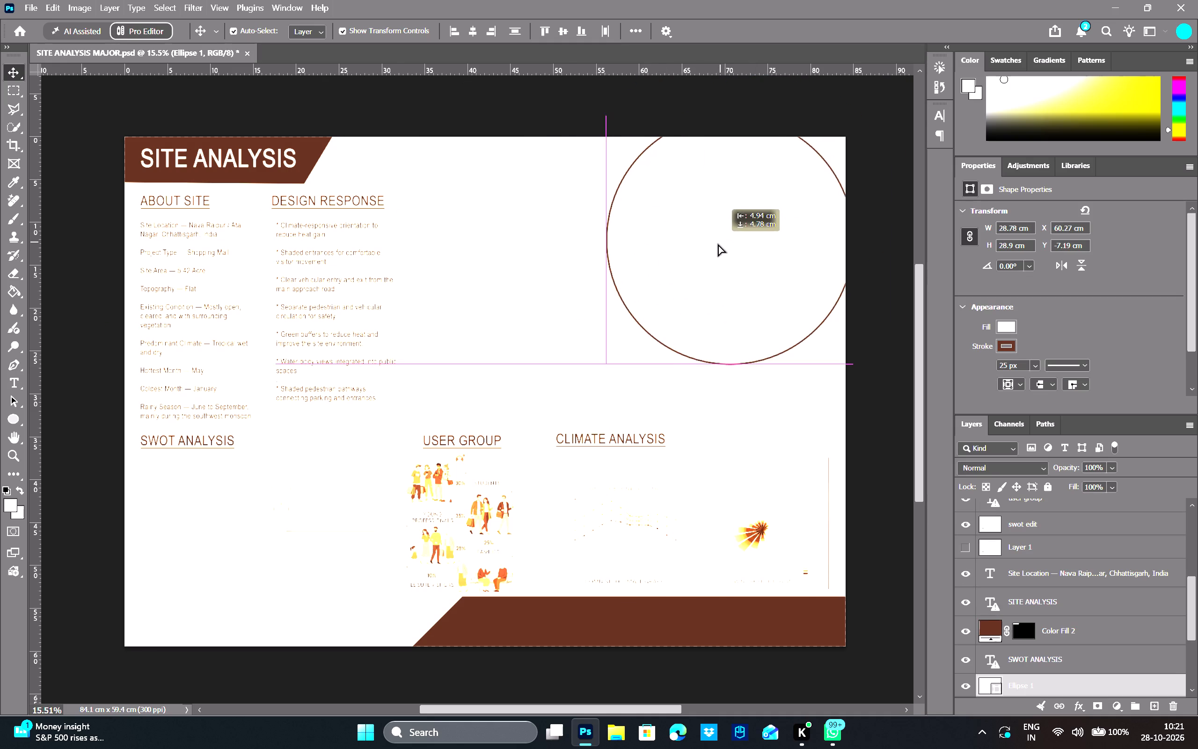
left_click_drag(718, 244, 718, 262)
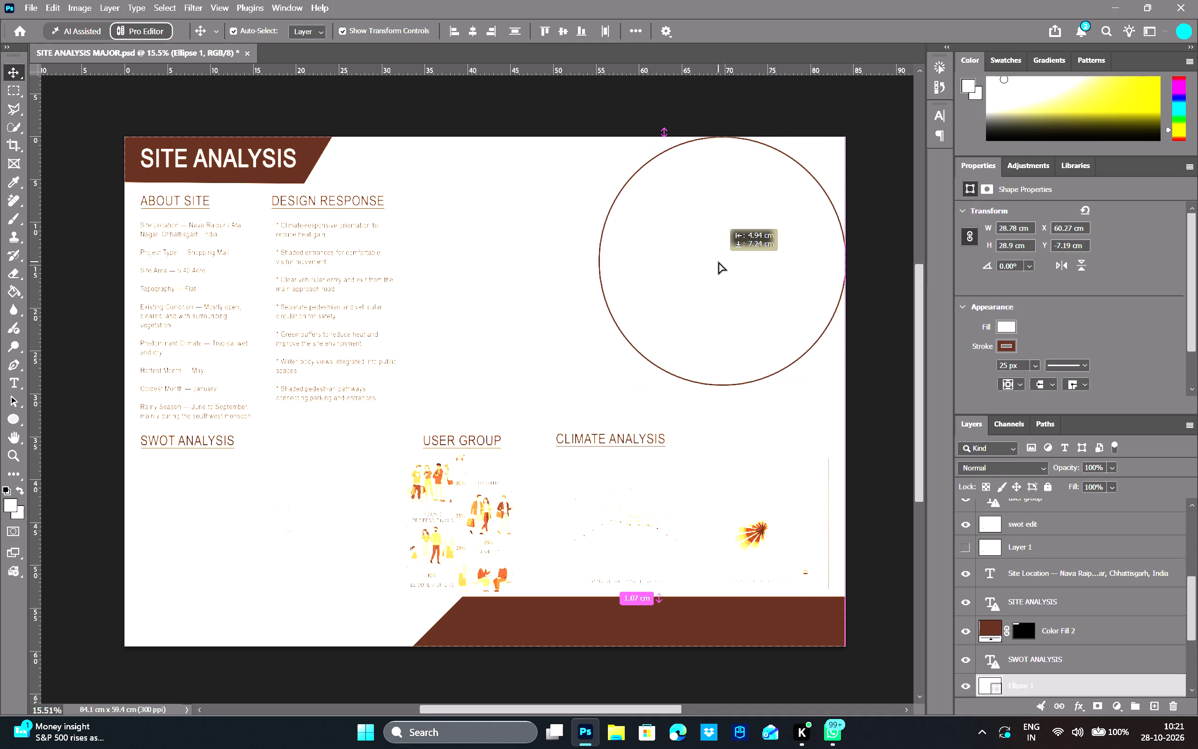
left_click_drag(718, 262, 718, 263)
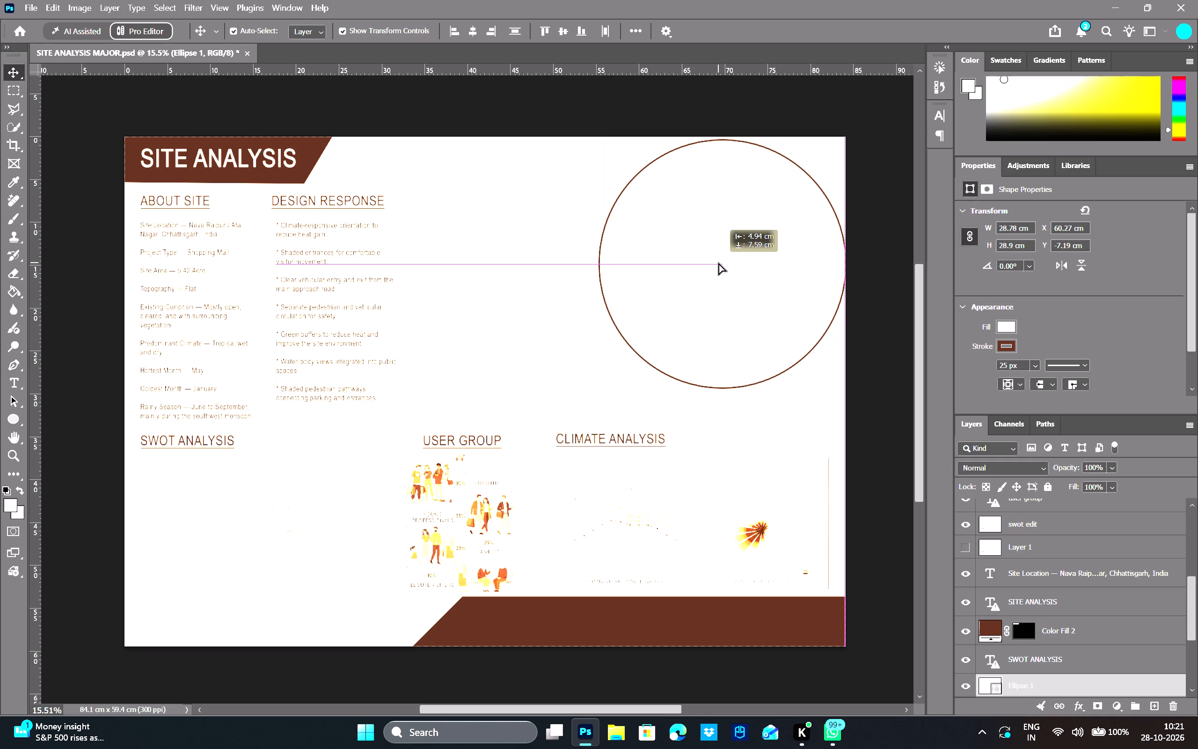
left_click_drag(718, 263, 717, 261)
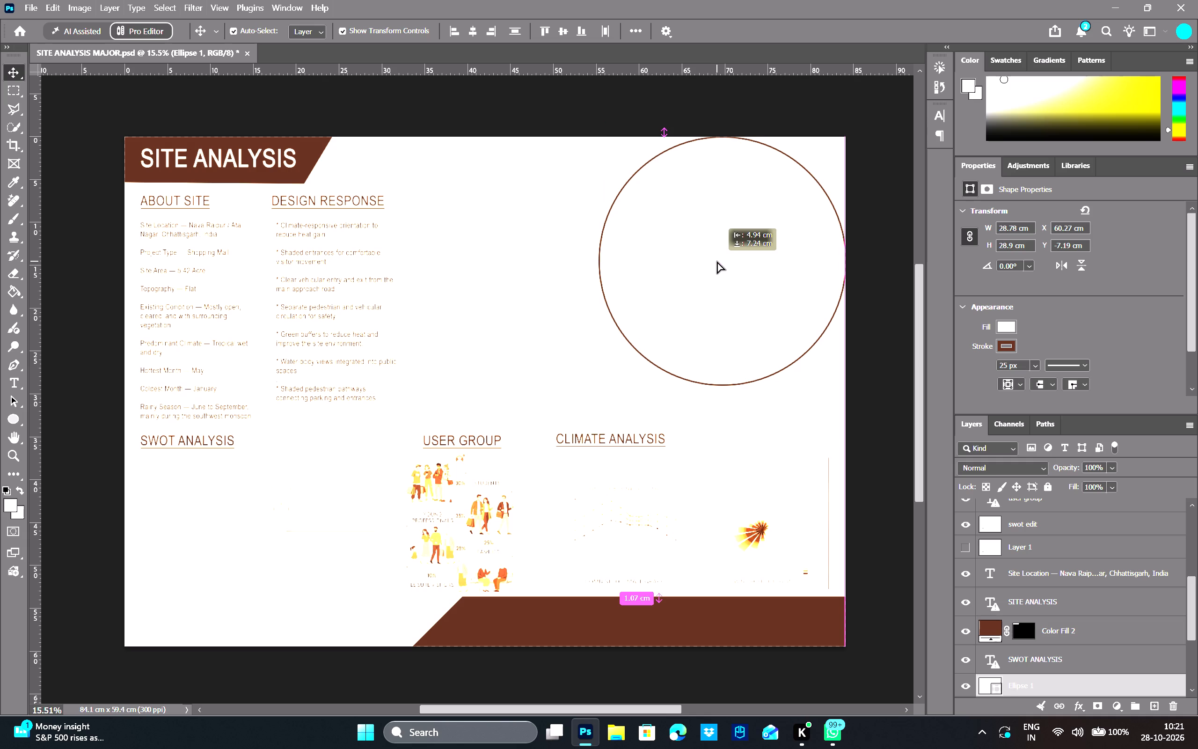
left_click_drag(717, 261, 717, 261)
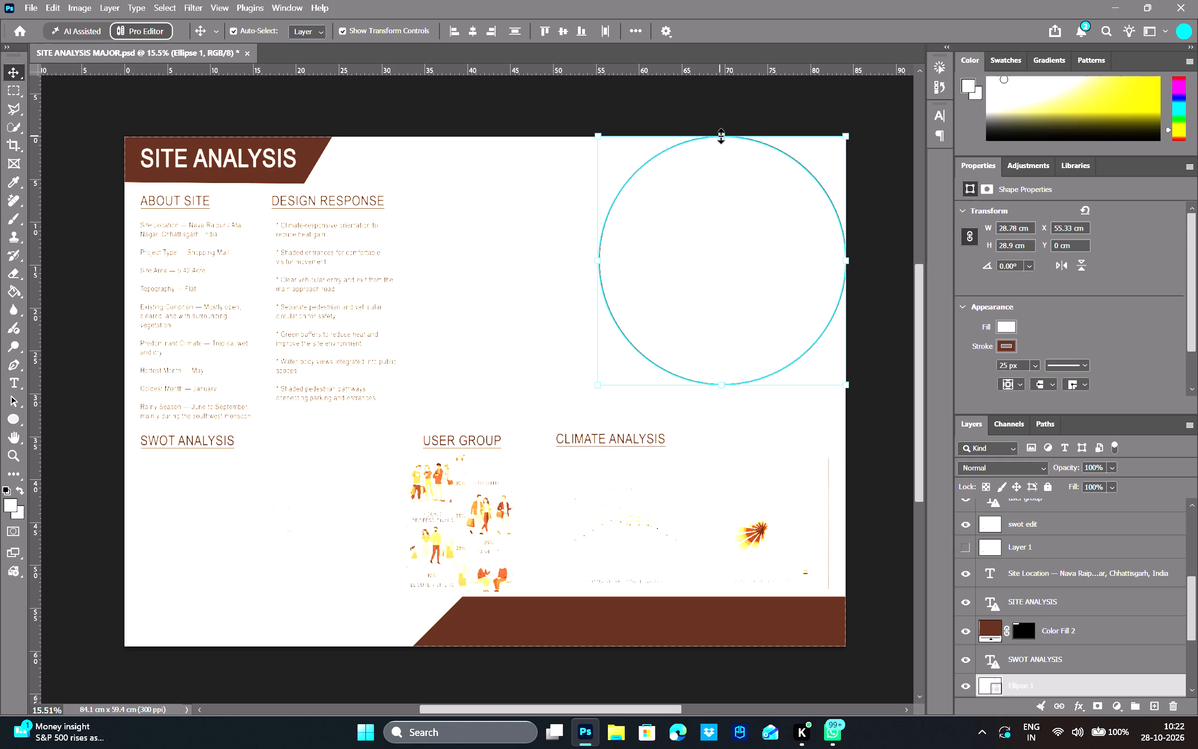
Scale the circle outline down slightly to about 28.67 by 28.8 cm, apply the transform and deselect it.
left_click_drag(721, 136, 717, 147)
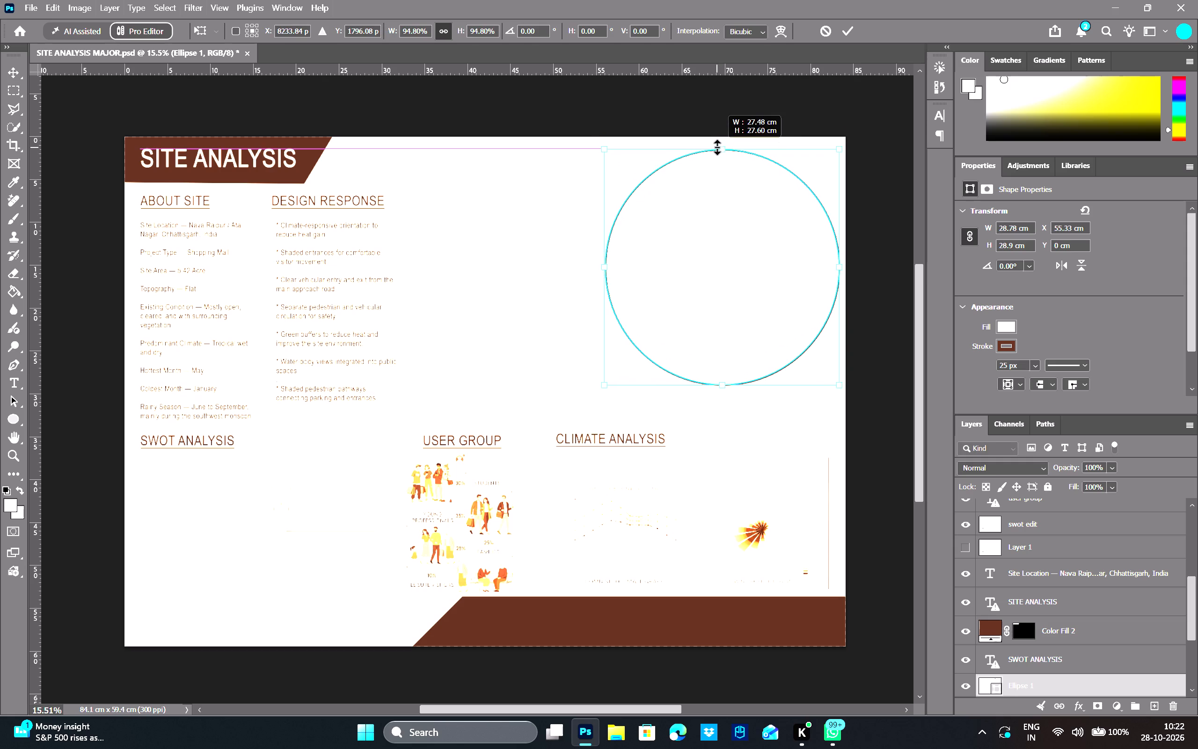
left_click_drag(717, 147, 717, 141)
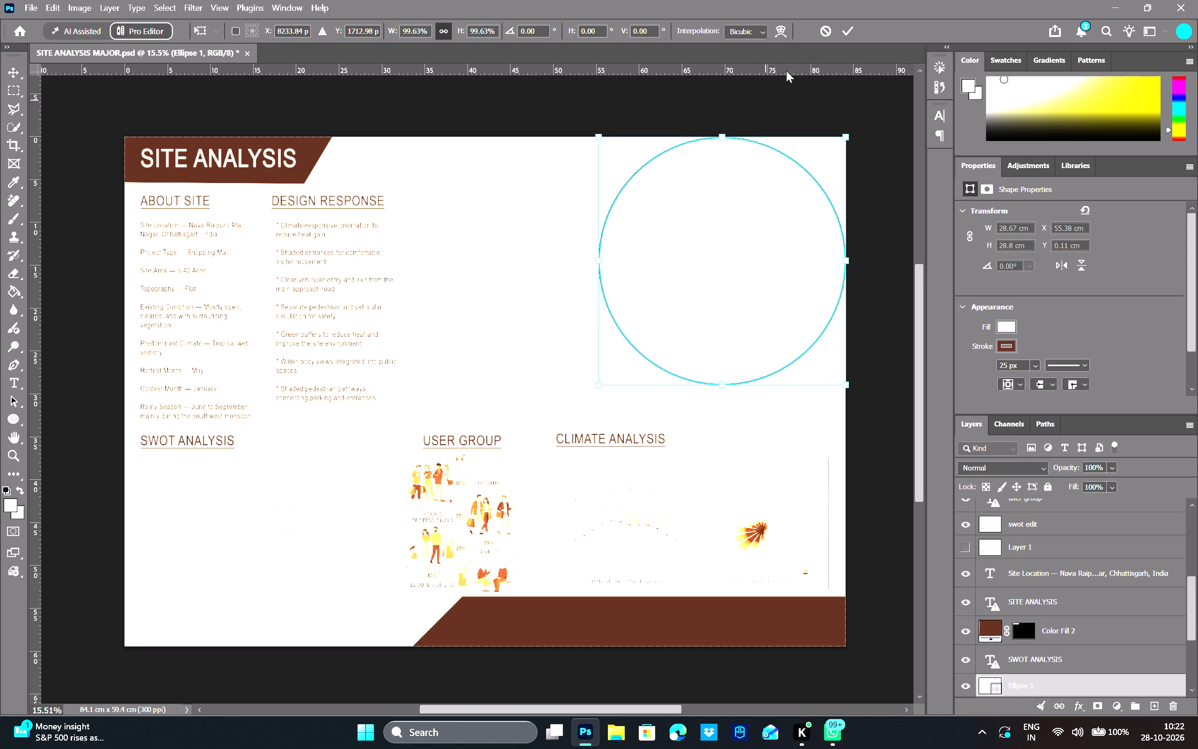
left_click(836, 108)
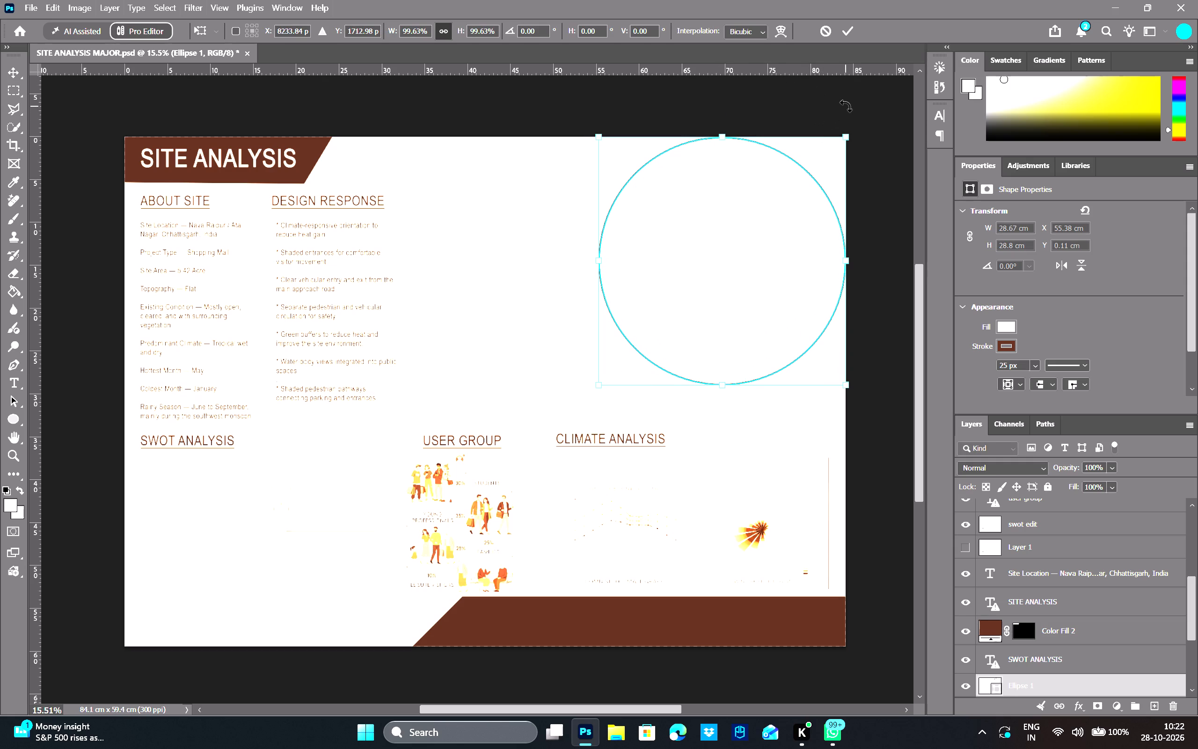
left_click(846, 105)
left_click(886, 143)
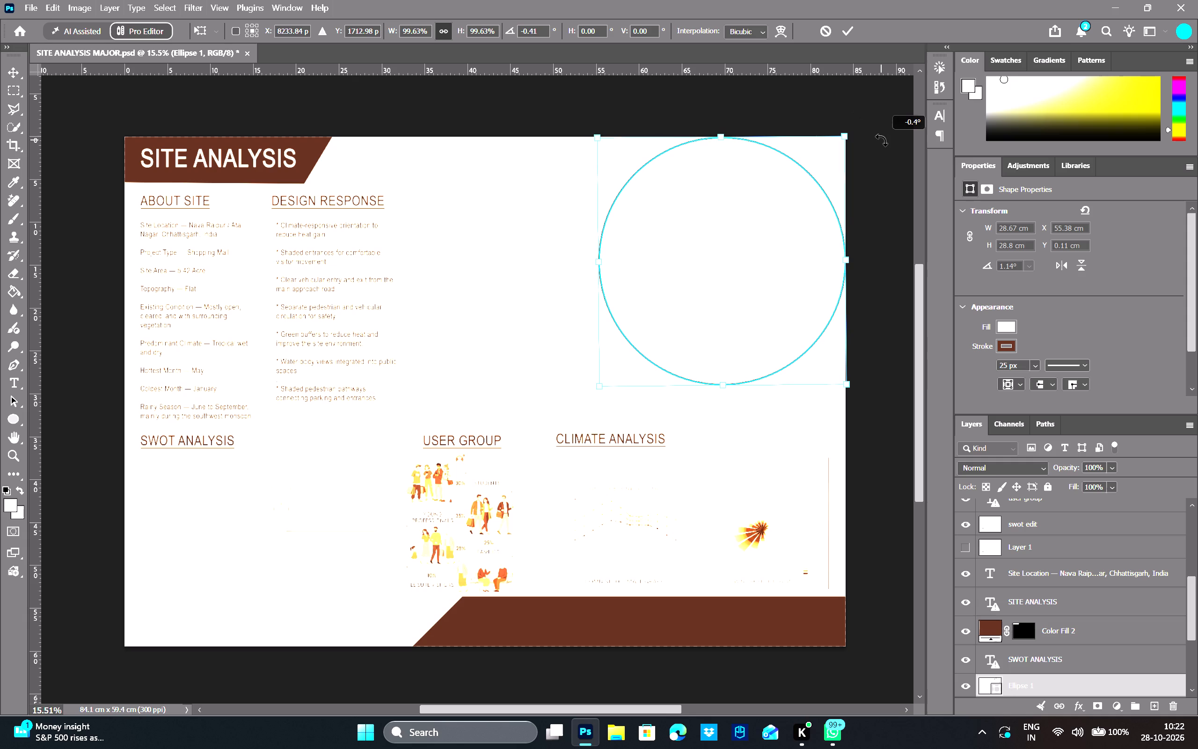
left_click(849, 32)
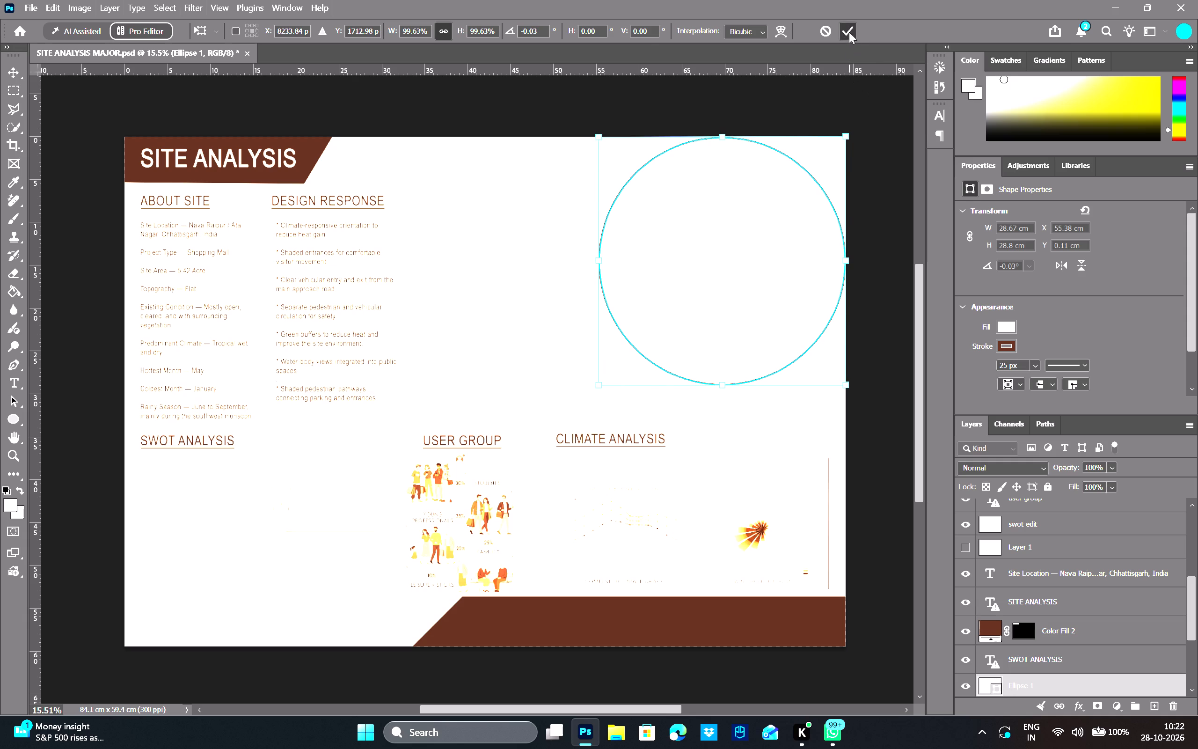
left_click(865, 125)
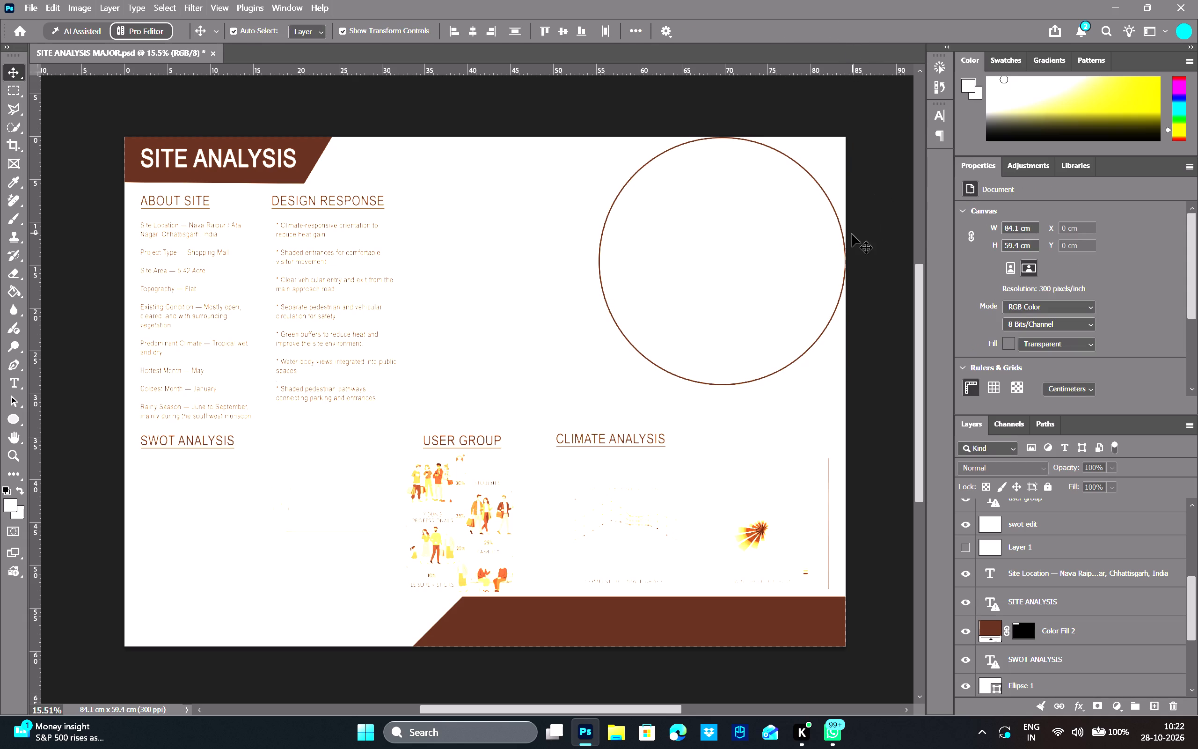